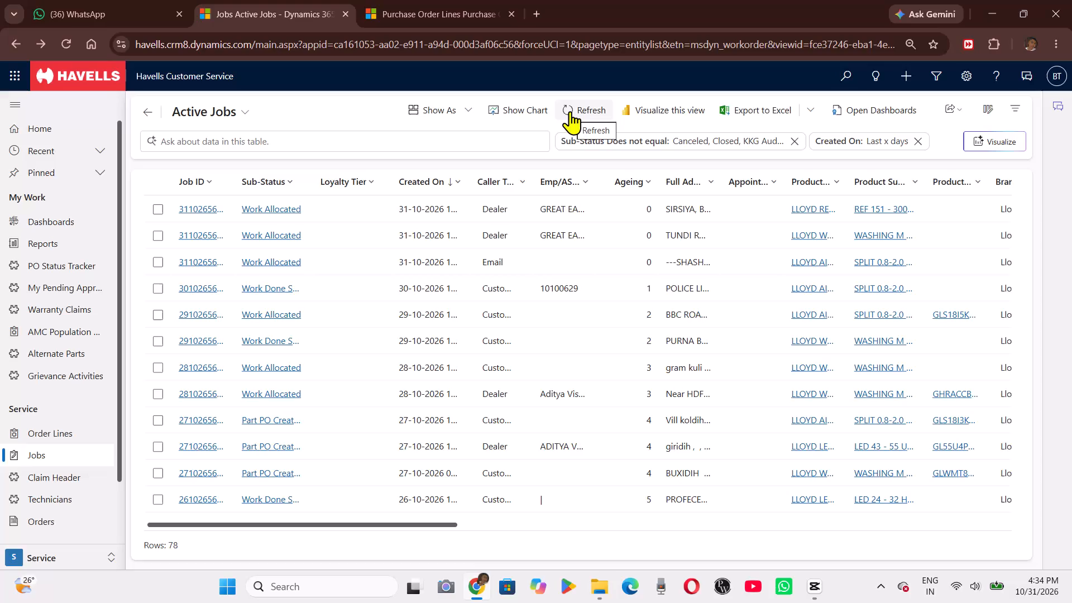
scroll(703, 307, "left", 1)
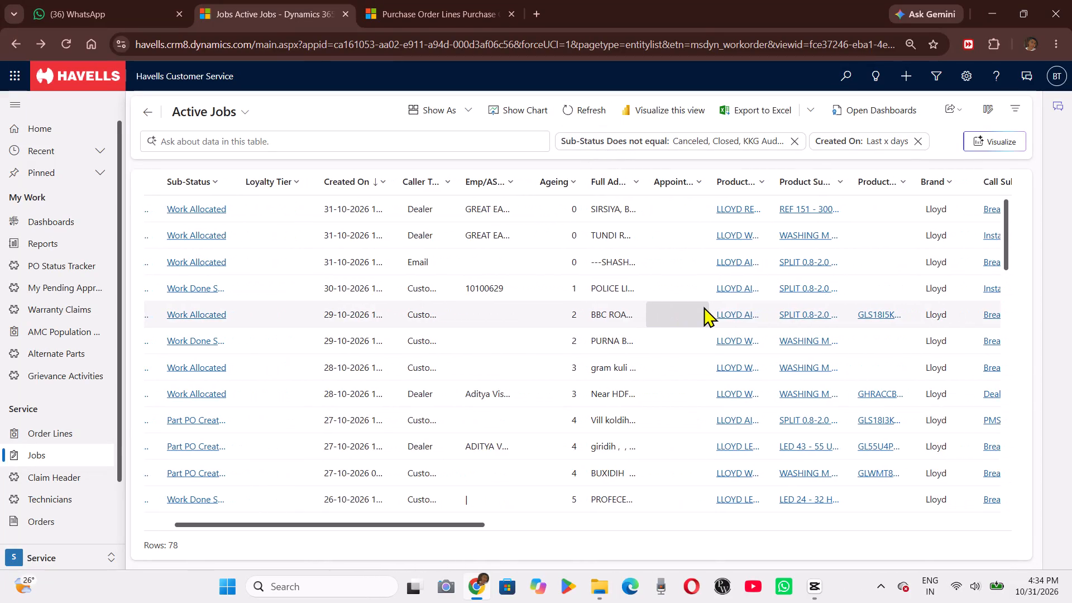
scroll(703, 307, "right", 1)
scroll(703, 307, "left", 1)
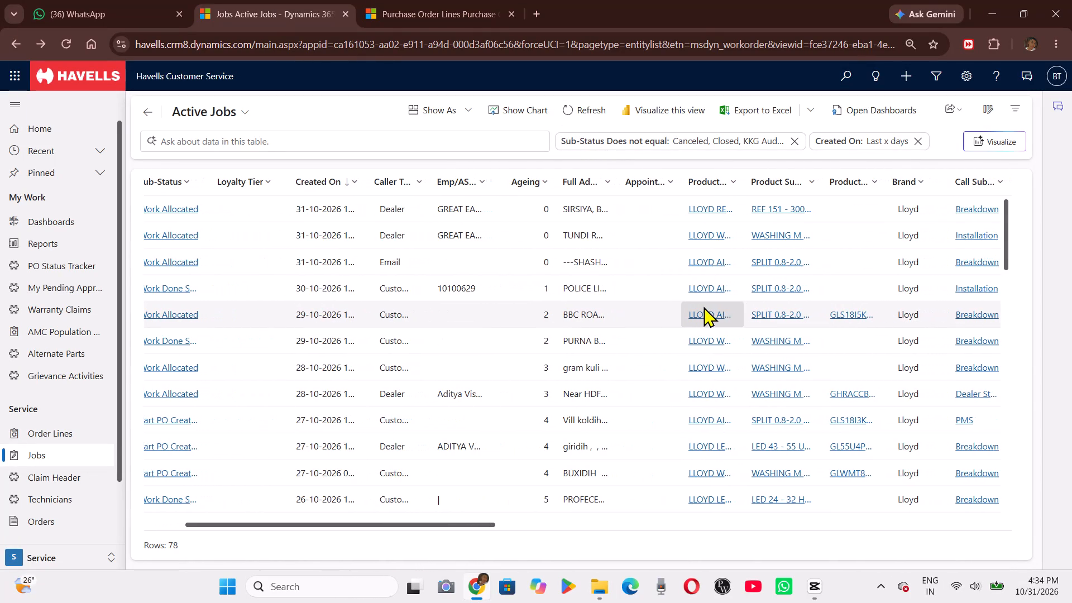
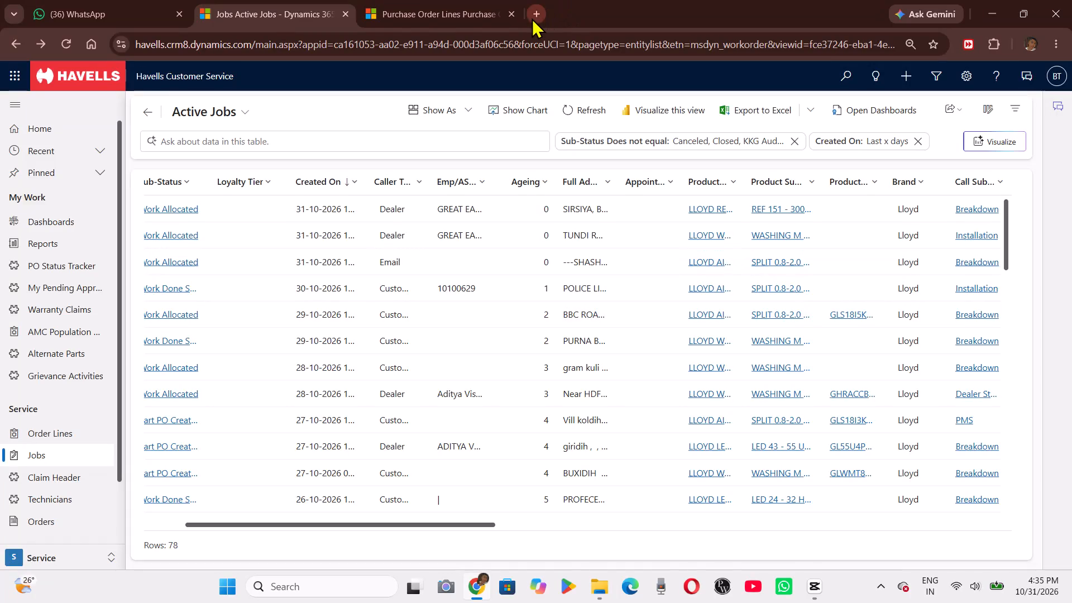
Search Google for "poco x7 pro 5g" in a new browser tab.
left_click(532, 18)
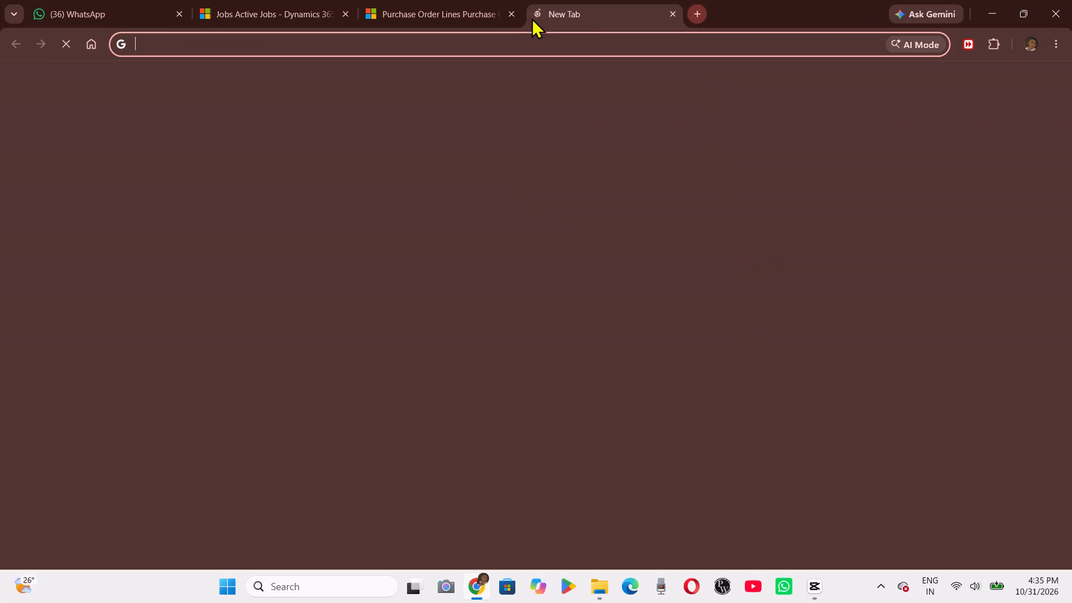
type("poco")
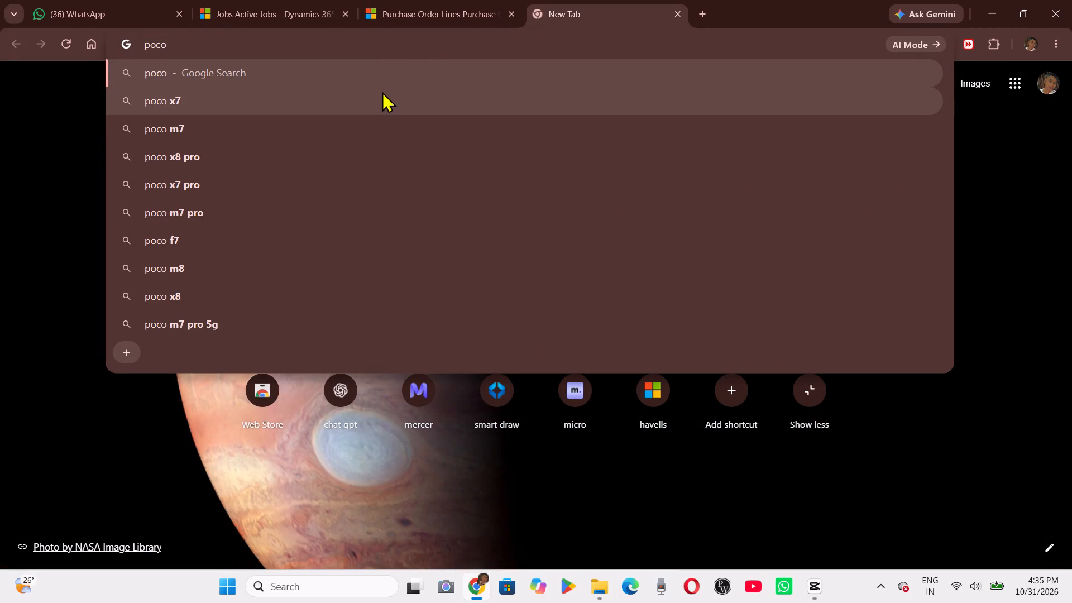
key("space")
type("x7")
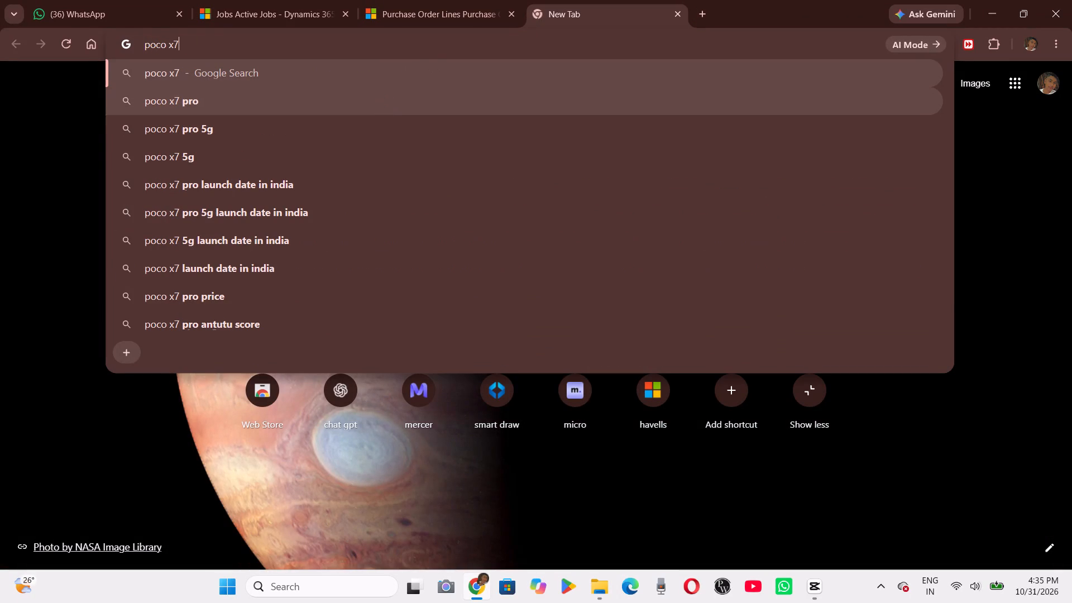
left_click(228, 131)
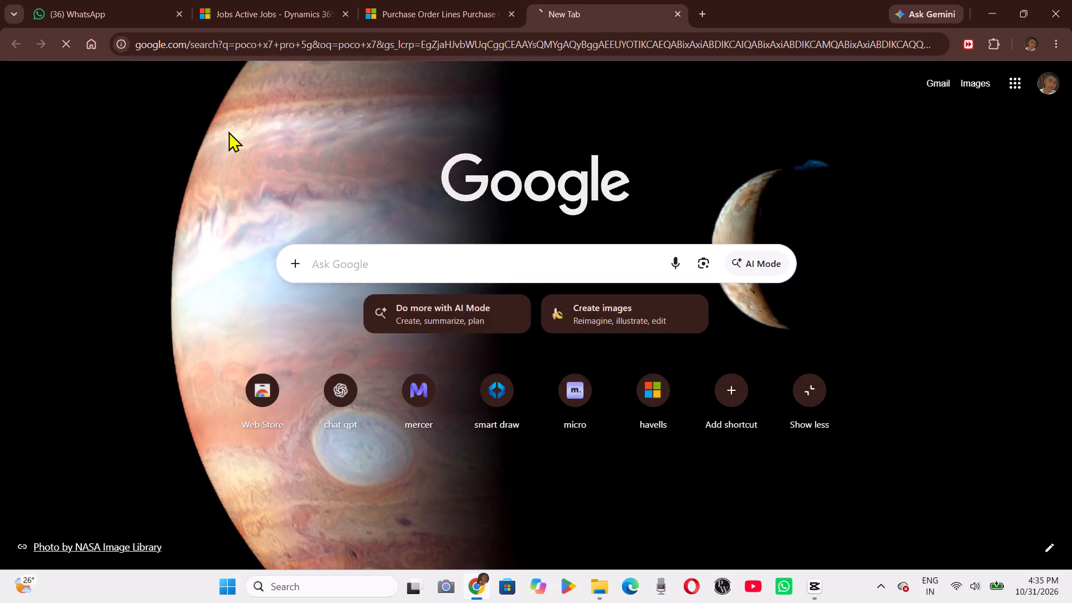
Expand the AI Overview and open the product details of the yellow Poco X7 Pro 5g from Flipkart.
left_click(329, 321)
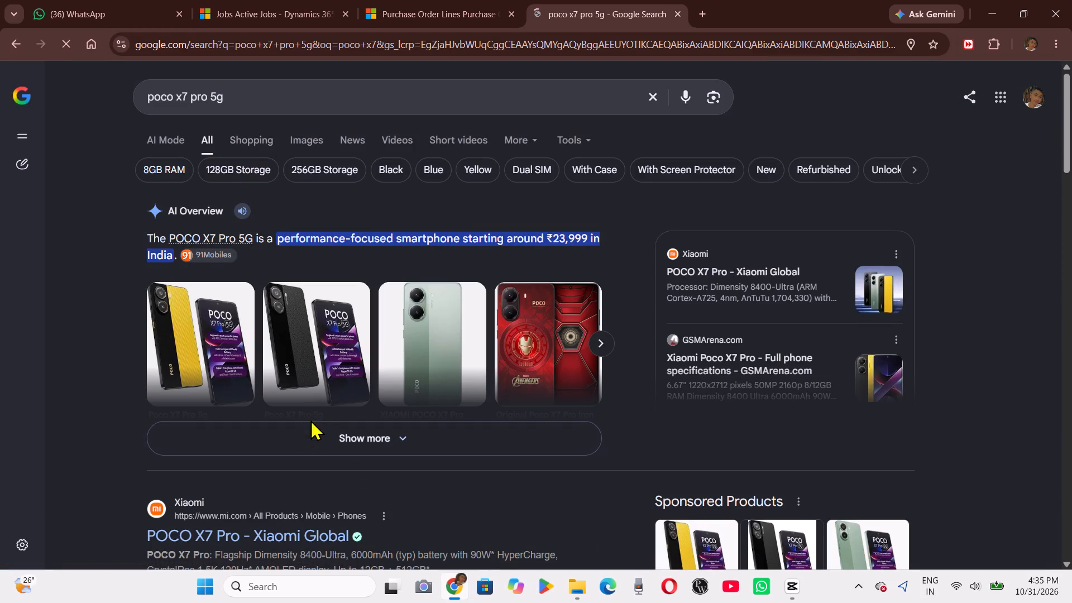
left_click(341, 427)
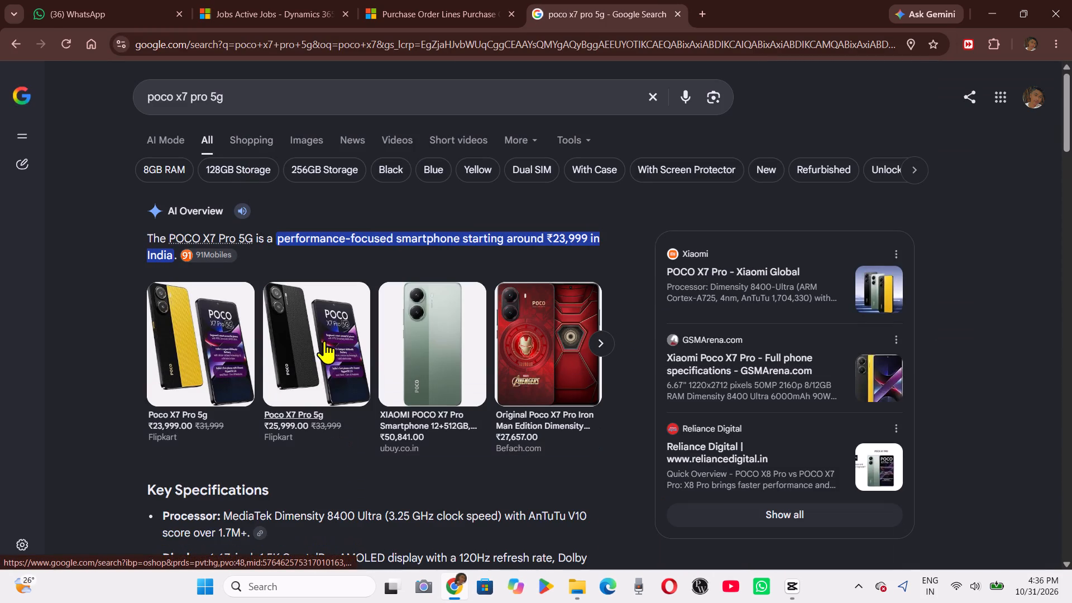
left_click(203, 359)
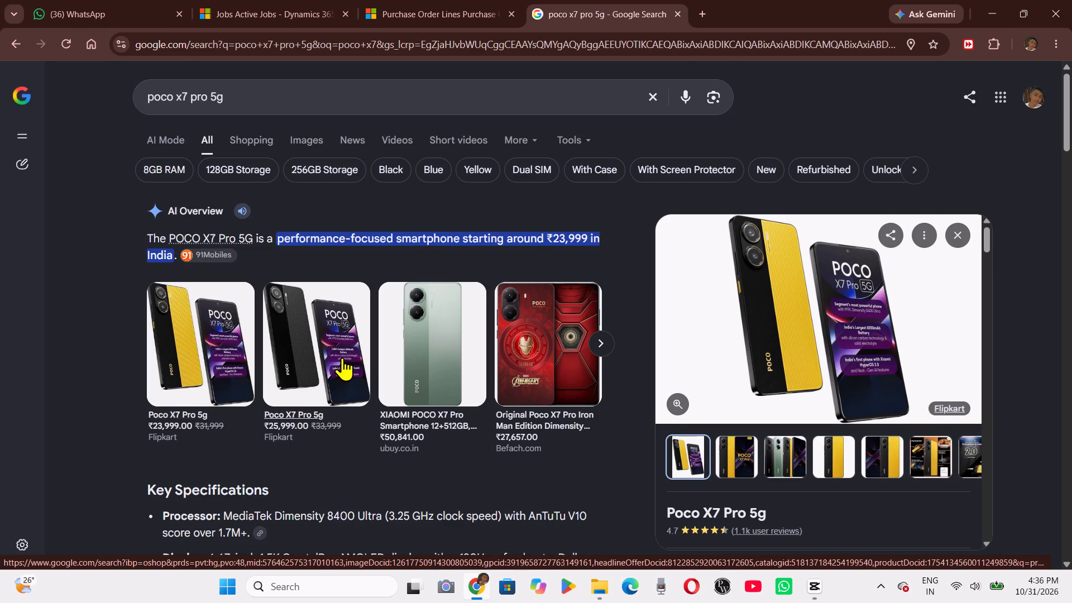
Read the Poco X7 Pro's key specifications and its pricing in India in the AI Overview.
scroll(342, 351, "down", 4)
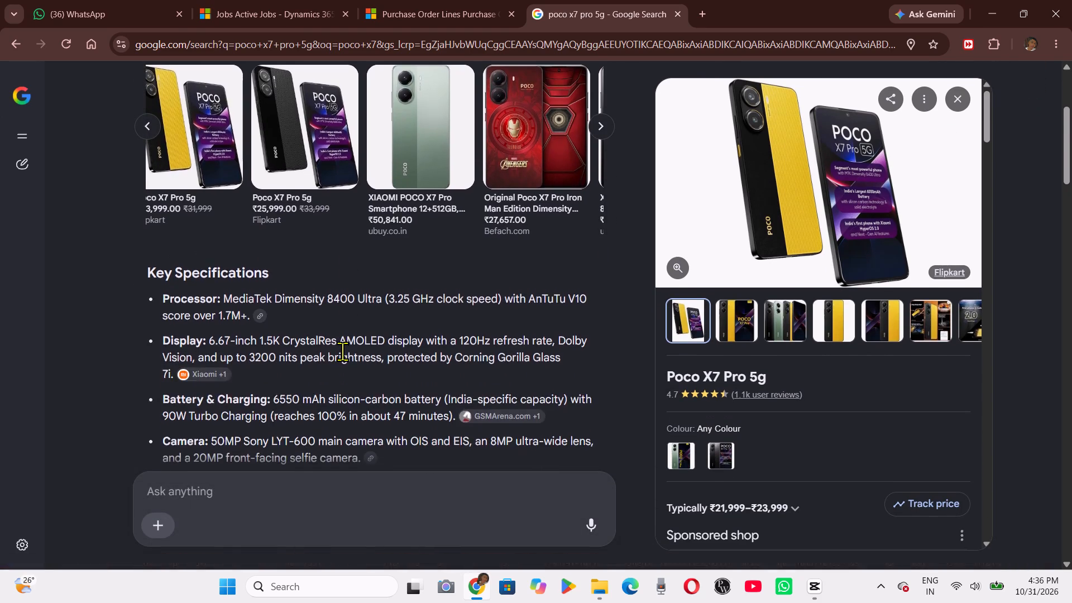
scroll(342, 351, "down", 4)
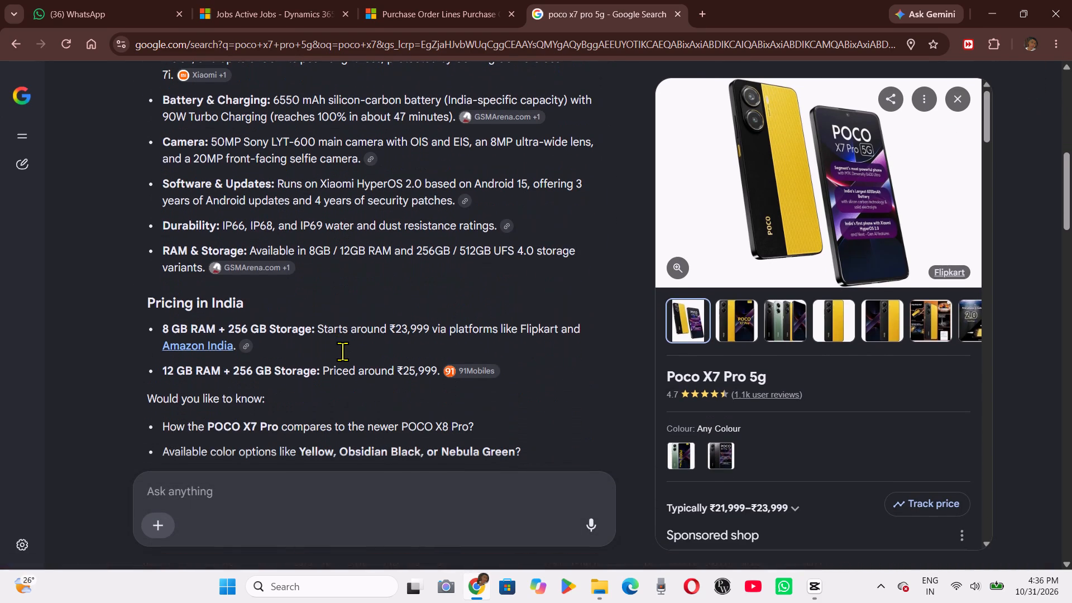
scroll(342, 351, "down", 1)
scroll(342, 351, "up", 1)
scroll(342, 351, "down", 1)
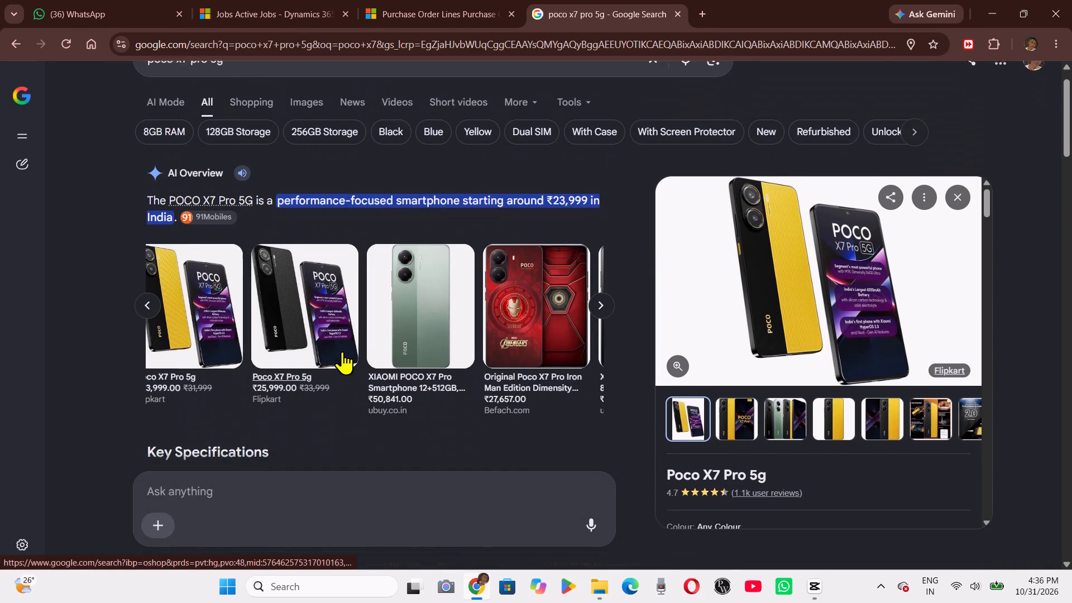
scroll(342, 351, "down", 3)
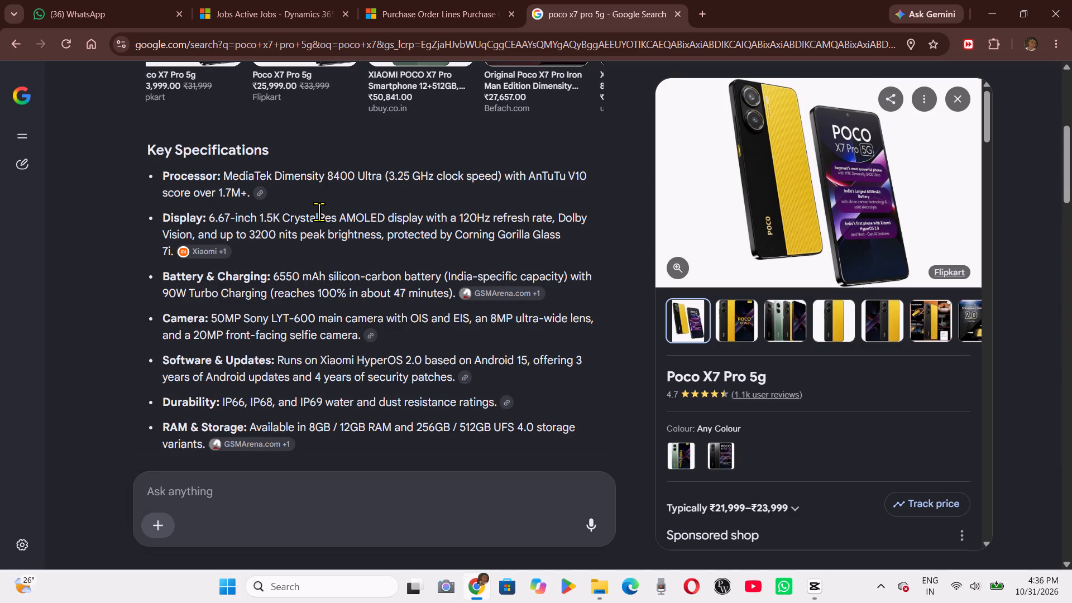
scroll(319, 212, "down", 1)
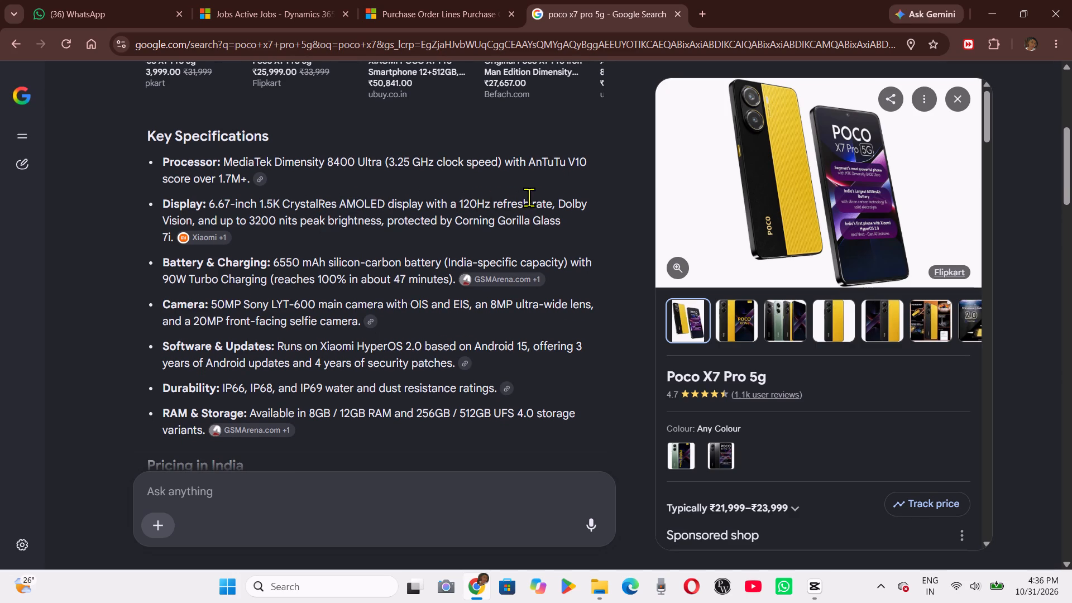
scroll(422, 228, "down", 1)
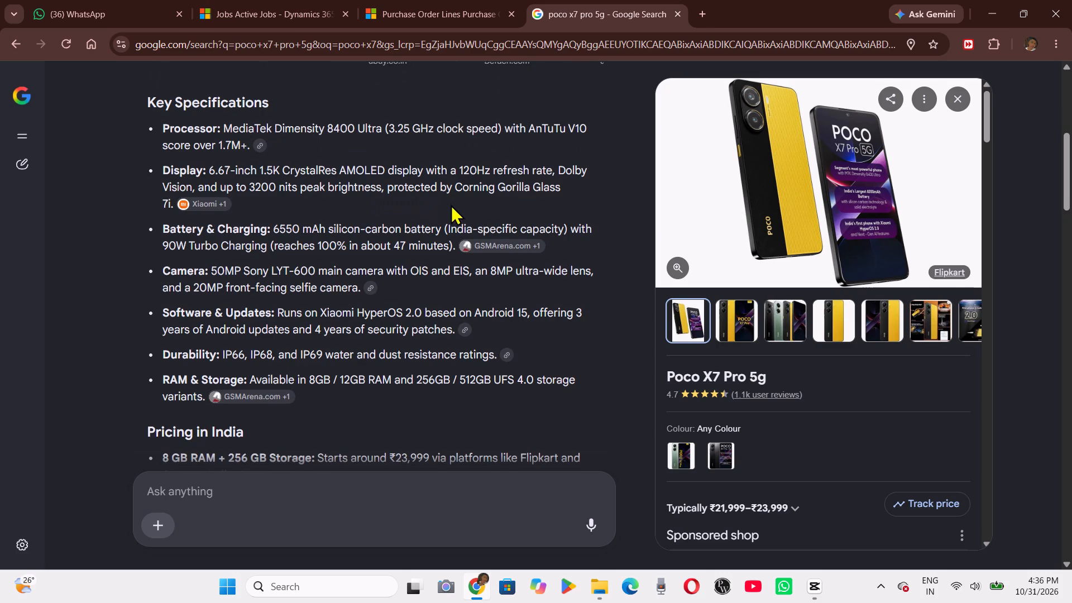
scroll(404, 225, "down", 2)
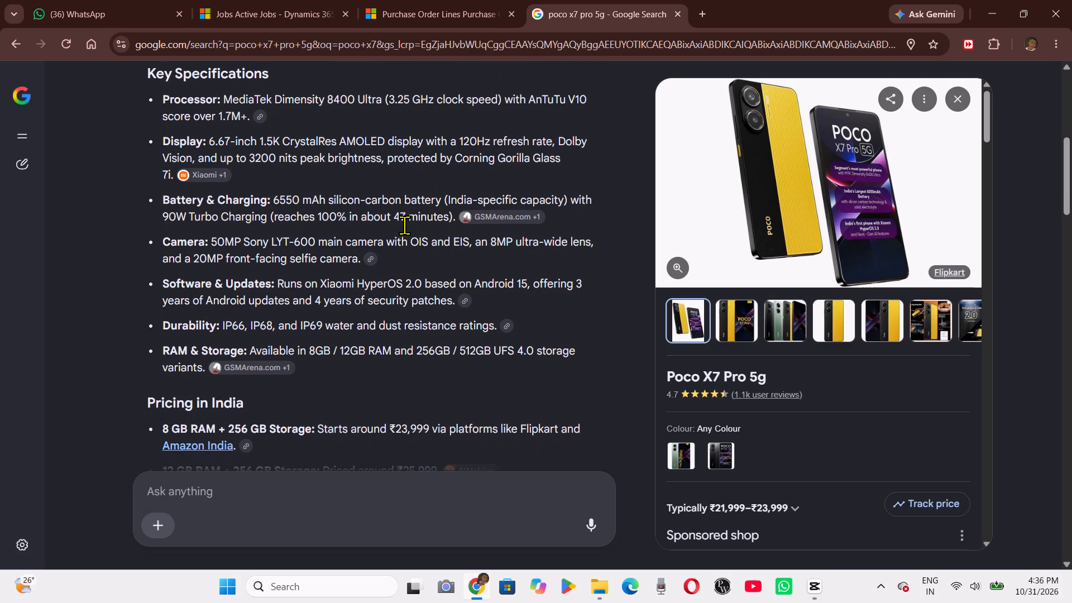
scroll(404, 225, "down", 5)
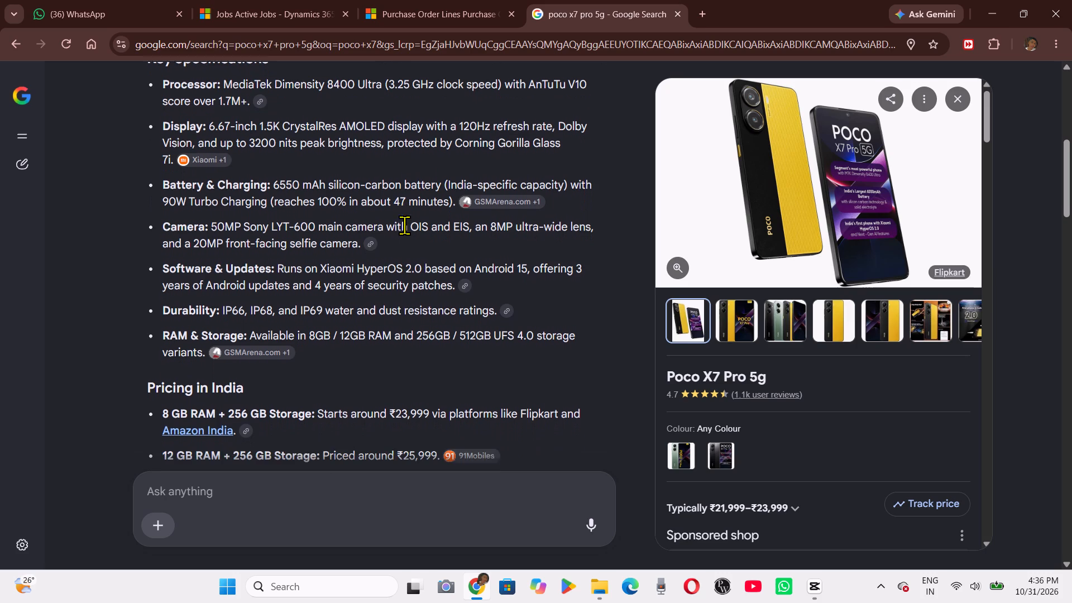
scroll(404, 225, "down", 1)
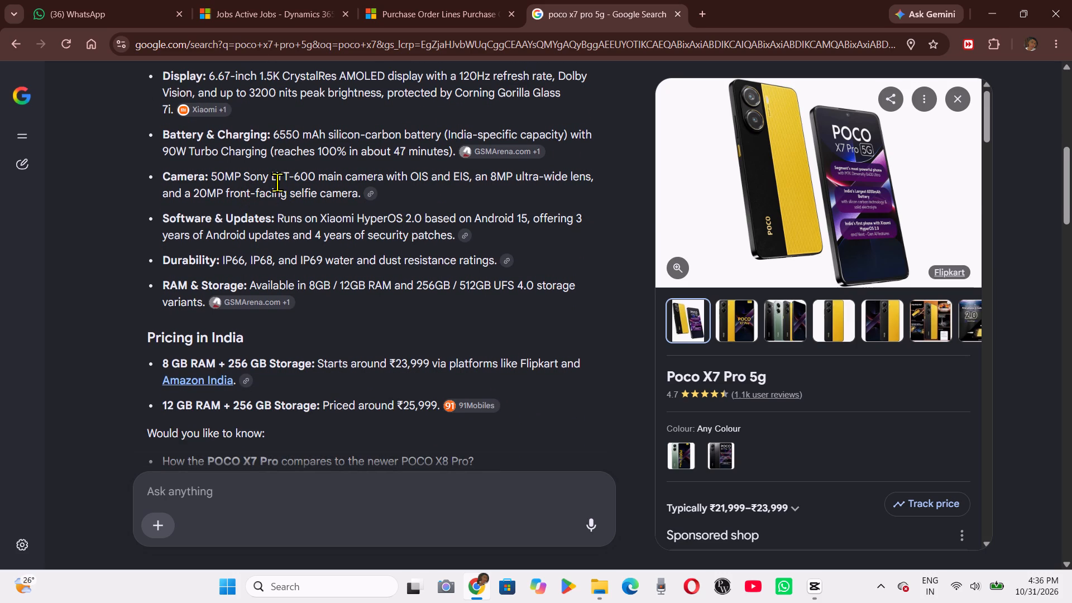
scroll(277, 182, "up", 3)
scroll(196, 379, "down", 1)
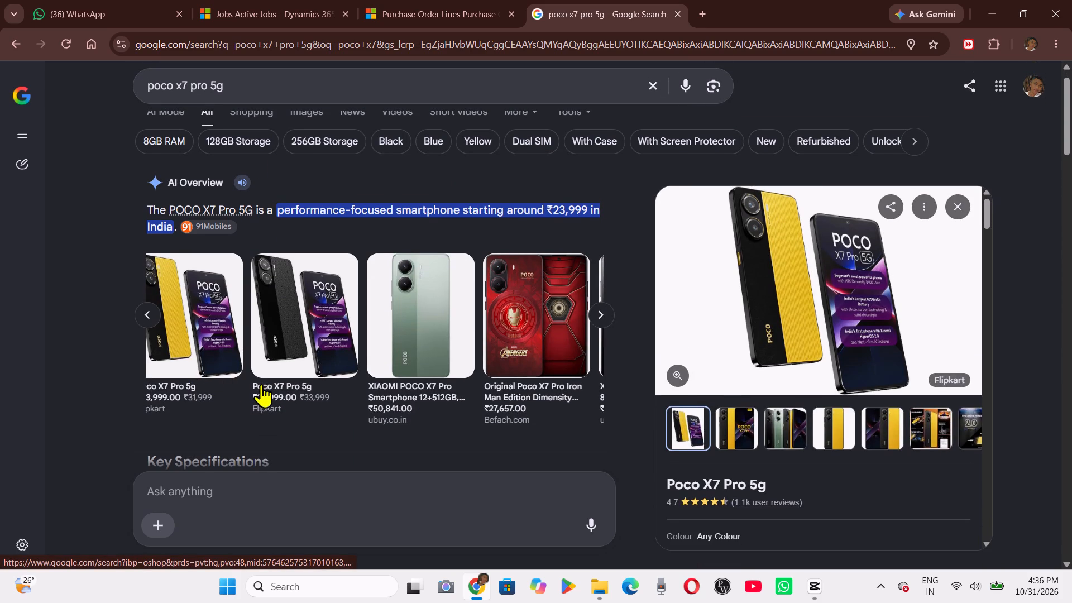
View the black Poco X7 Pro 5g's product details and open its sponsored Flipkart offer.
left_click(261, 384)
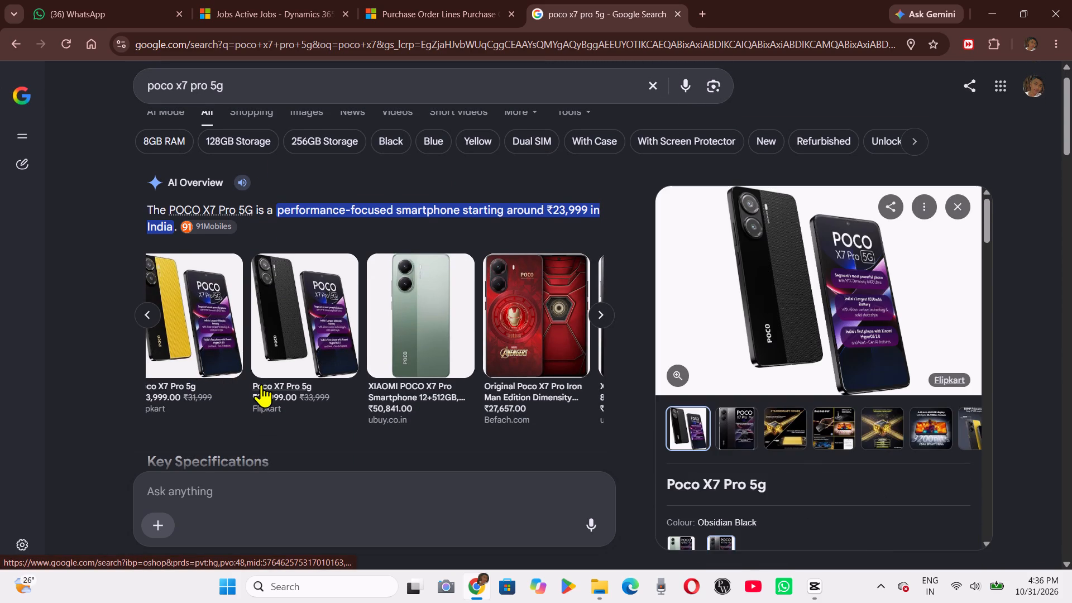
scroll(268, 349, "down", 1)
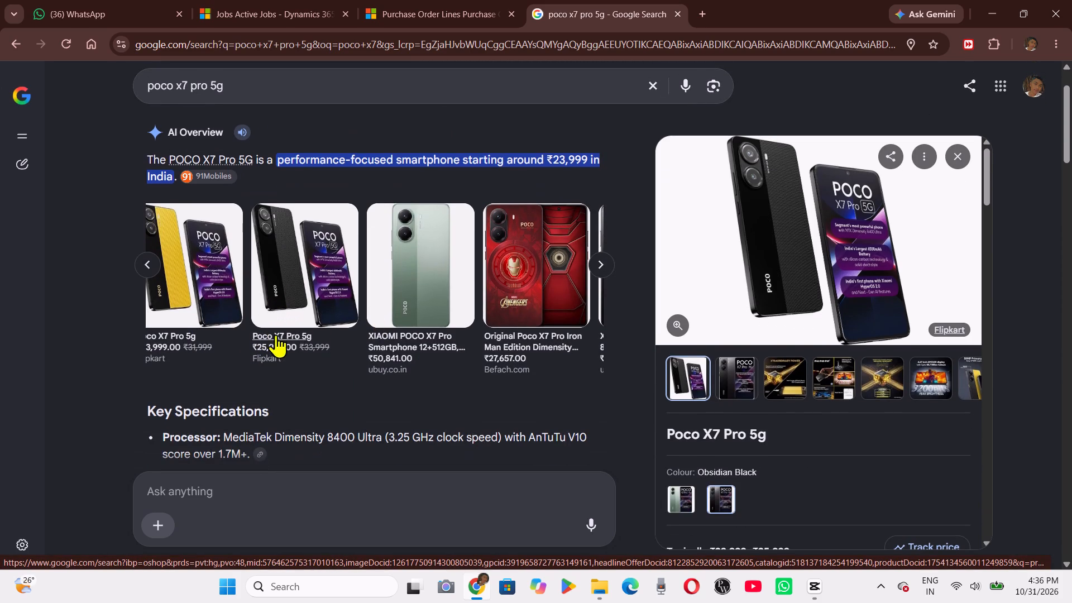
left_click(280, 240)
scroll(711, 329, "down", 1)
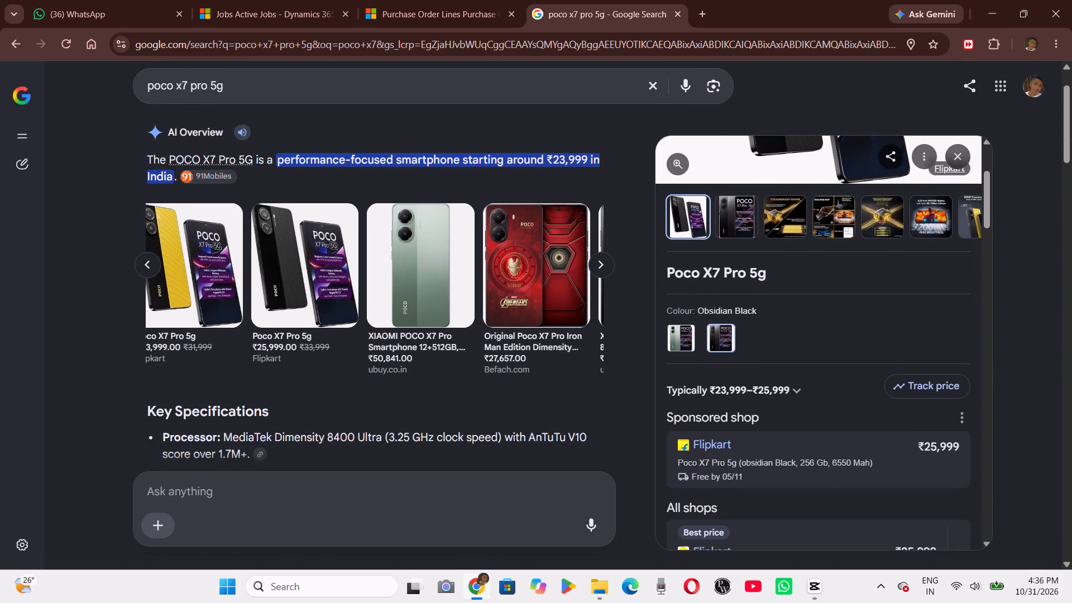
scroll(711, 329, "down", 1)
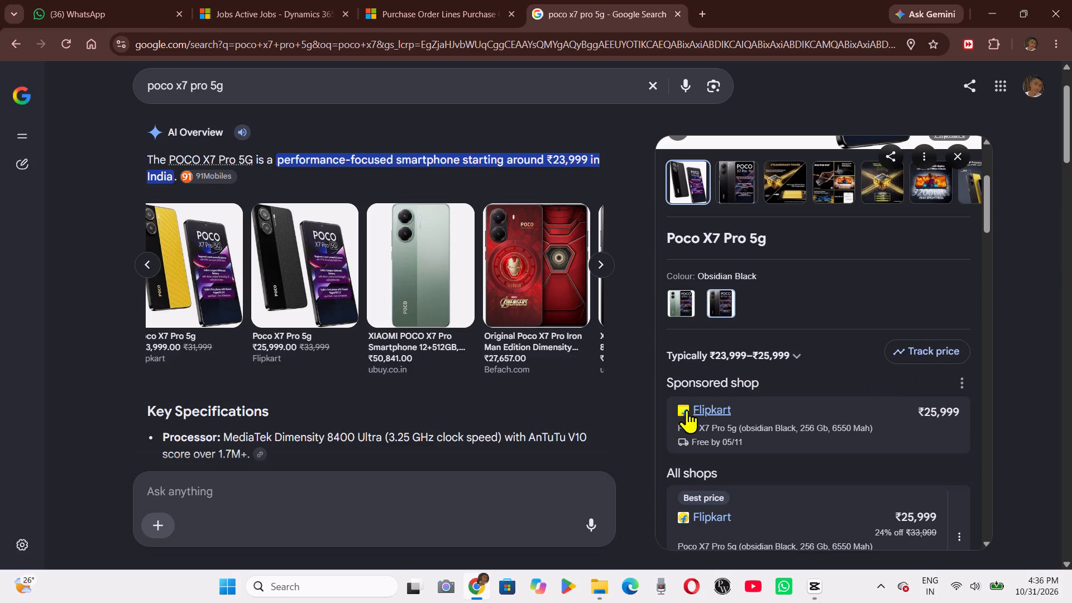
left_click(701, 413)
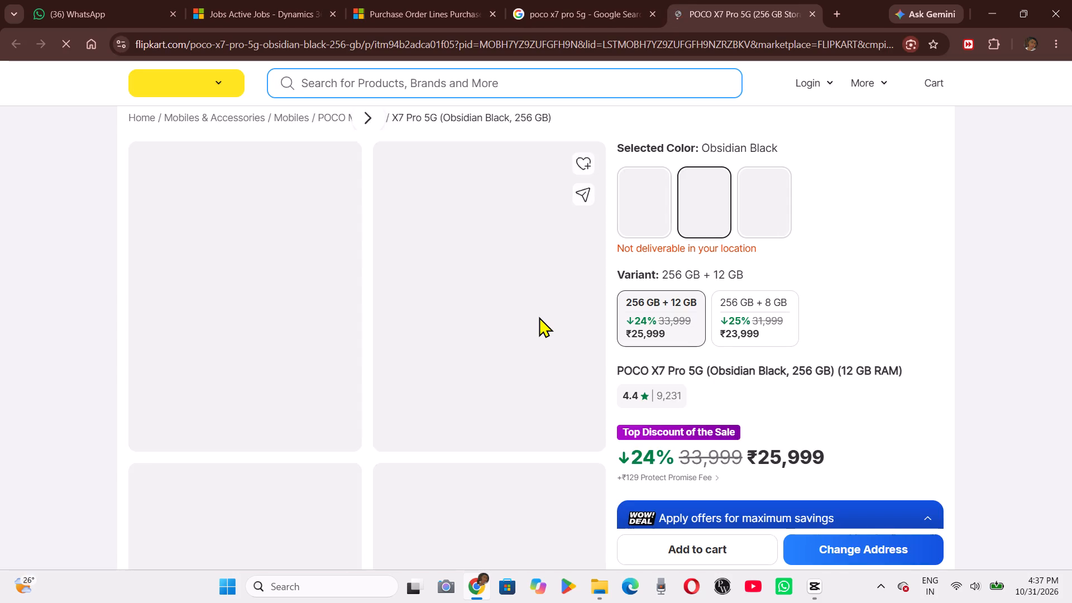
Examine the Obsidian Black phone's variants, price, bank offers and delivery details on its Flipkart page.
scroll(539, 317, "down", 3)
scroll(475, 351, "down", 1)
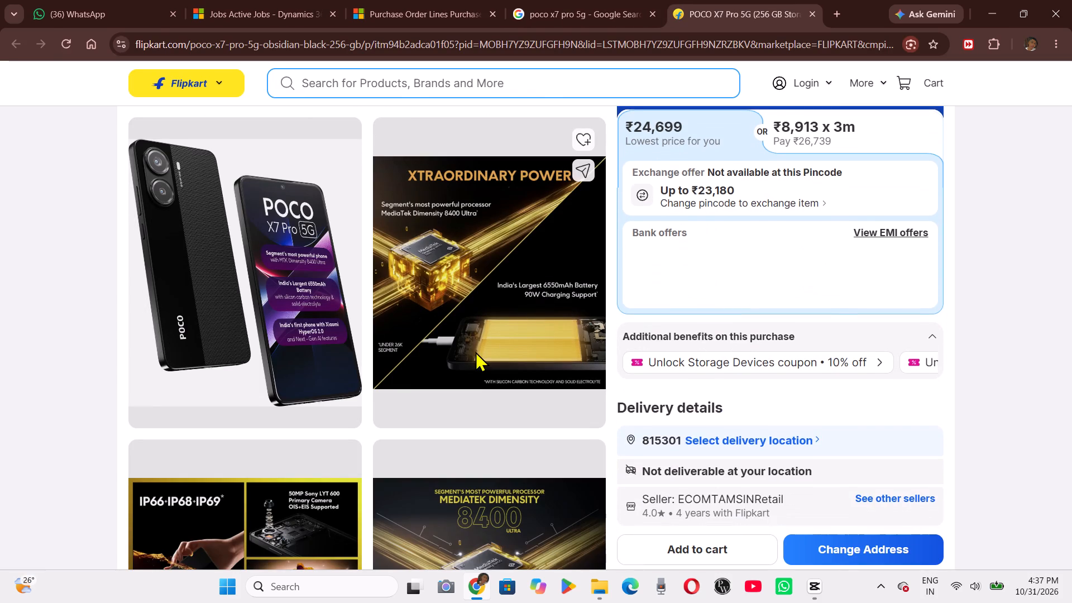
scroll(475, 351, "down", 1)
scroll(645, 304, "up", 2)
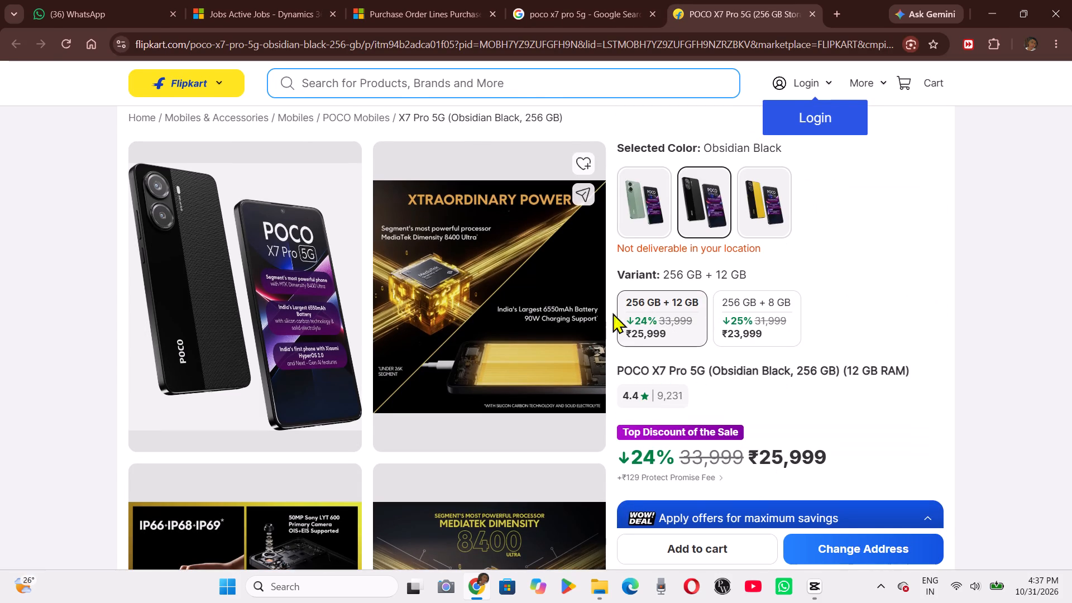
scroll(438, 333, "down", 2)
scroll(438, 333, "up", 1)
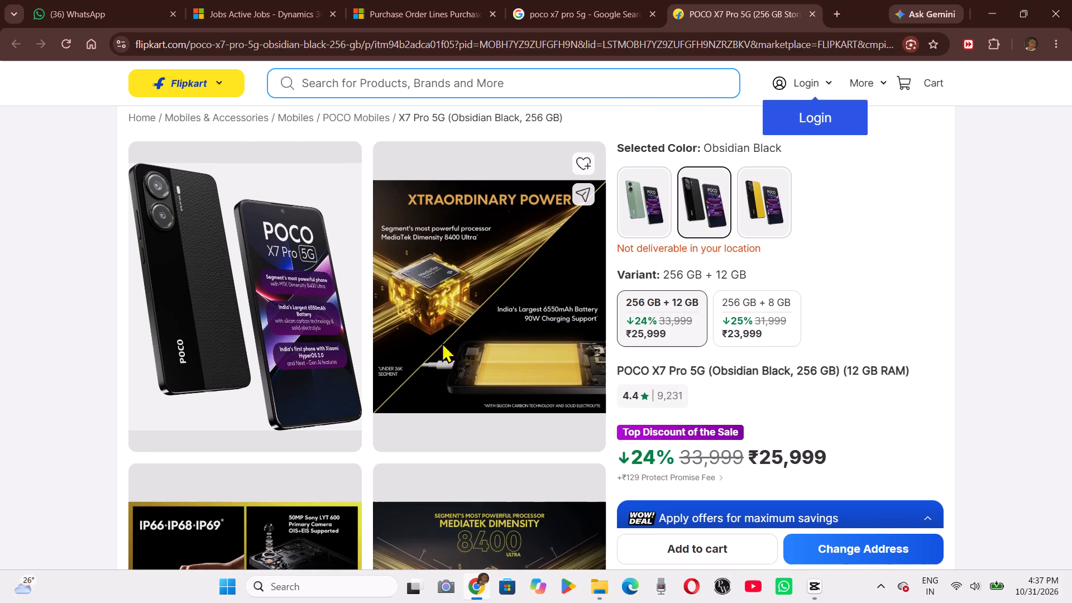
scroll(409, 423, "down", 4)
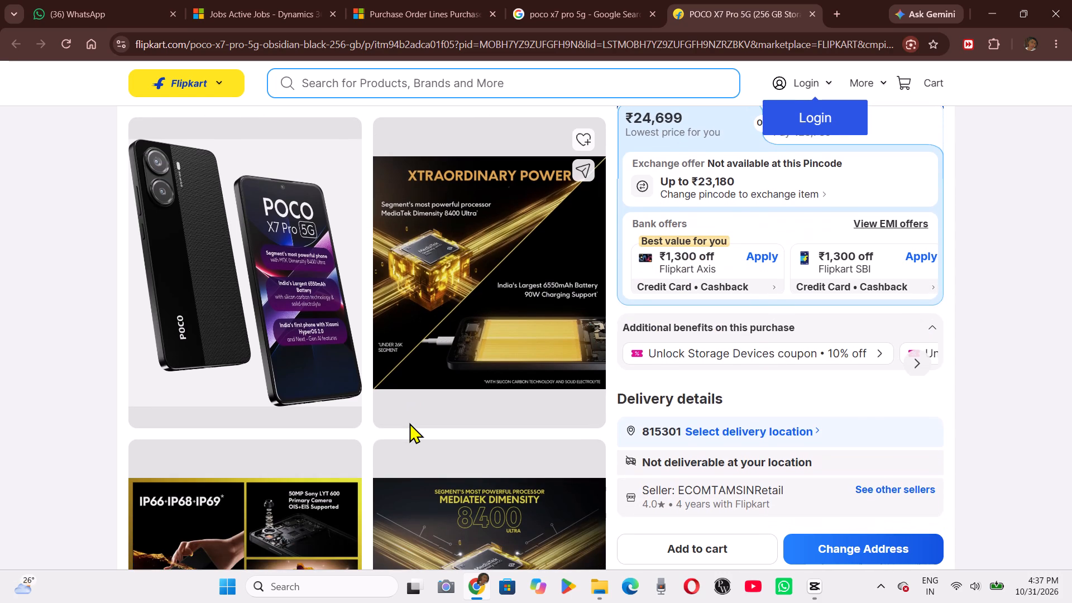
scroll(409, 423, "down", 2)
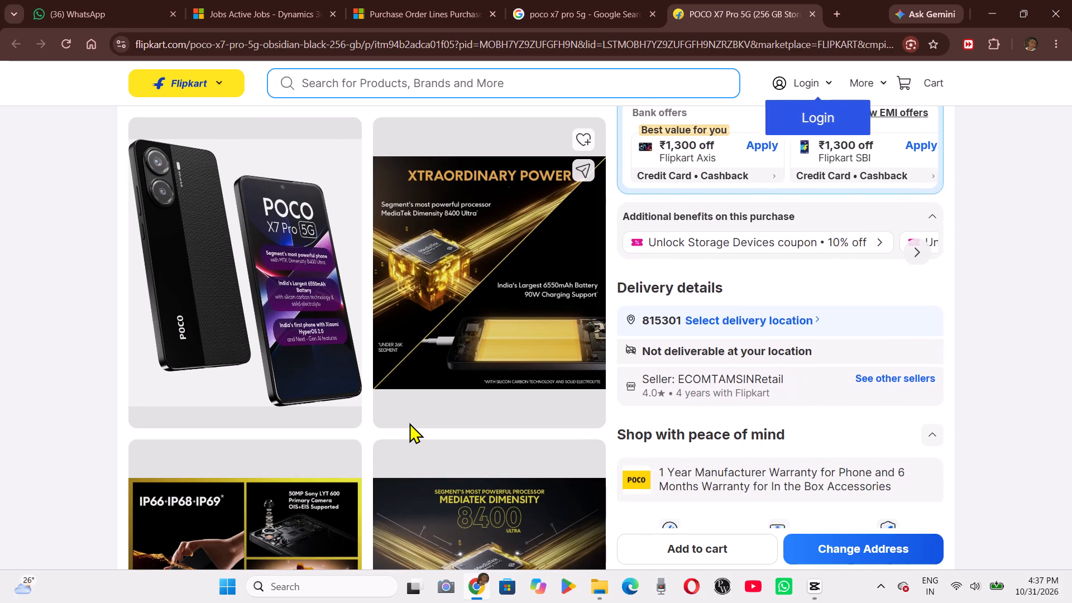
Review the phone's warranty, product highlights, showcase and digital plans, returning to read the product highlights.
scroll(409, 423, "down", 4)
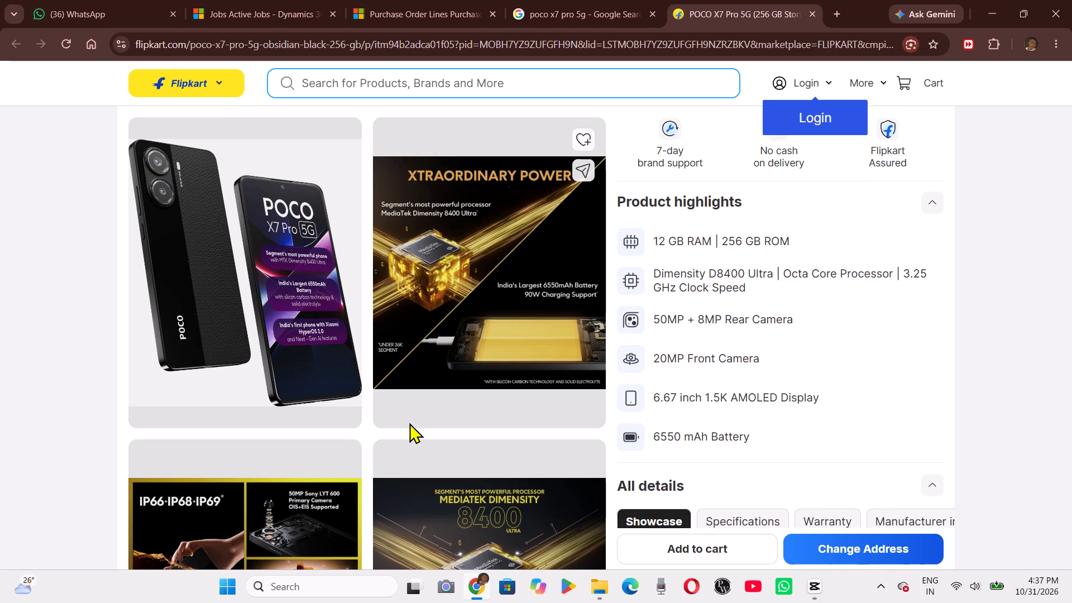
scroll(409, 423, "down", 4)
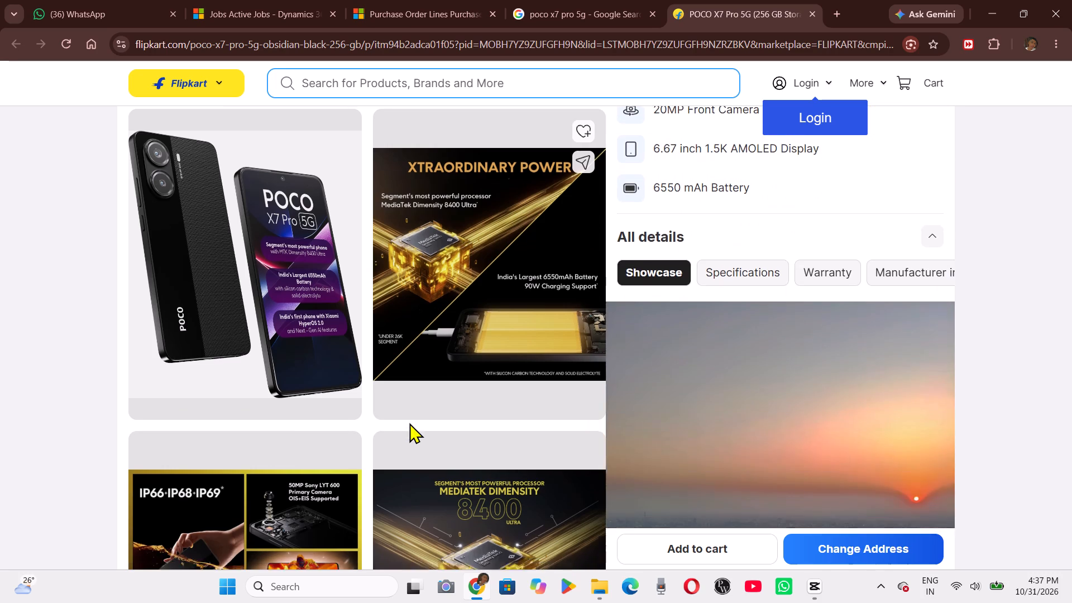
scroll(409, 423, "down", 2)
scroll(610, 382, "down", 1)
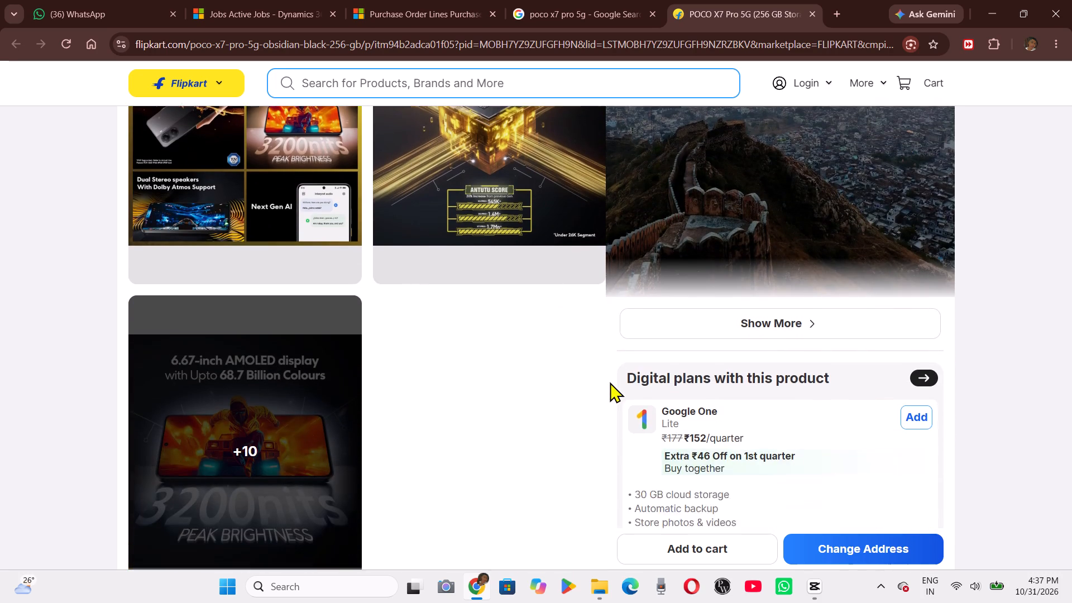
scroll(610, 382, "down", 10)
scroll(610, 382, "up", 8)
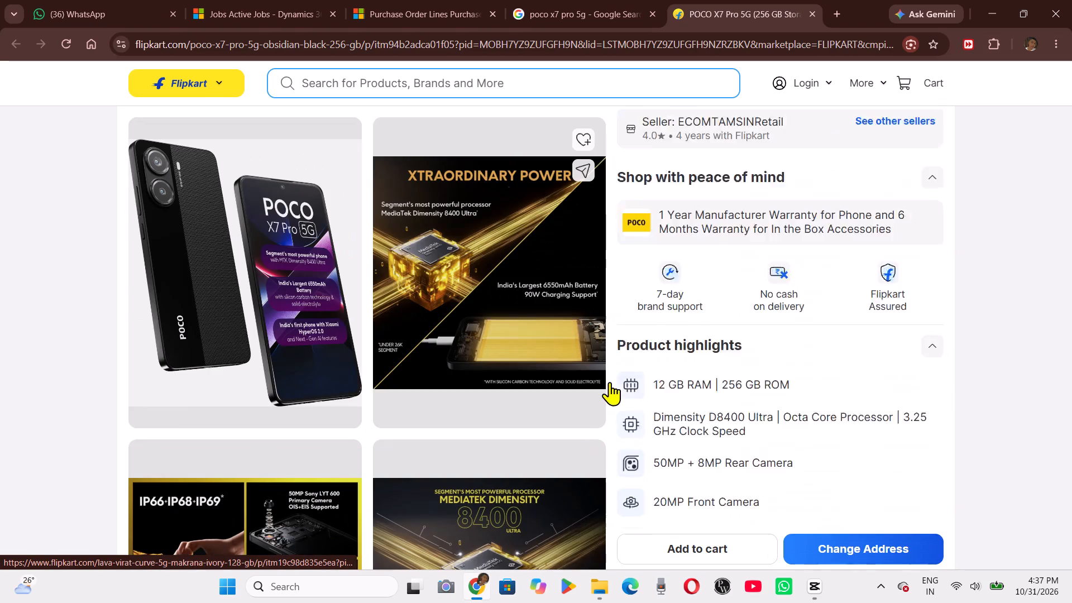
scroll(610, 382, "down", 3)
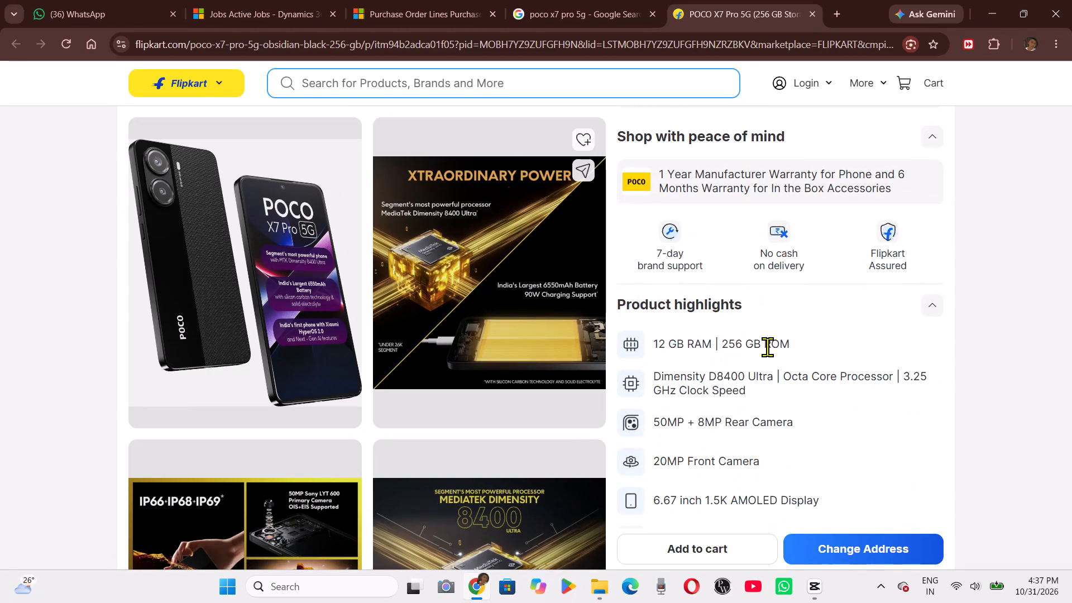
scroll(722, 353, "down", 1)
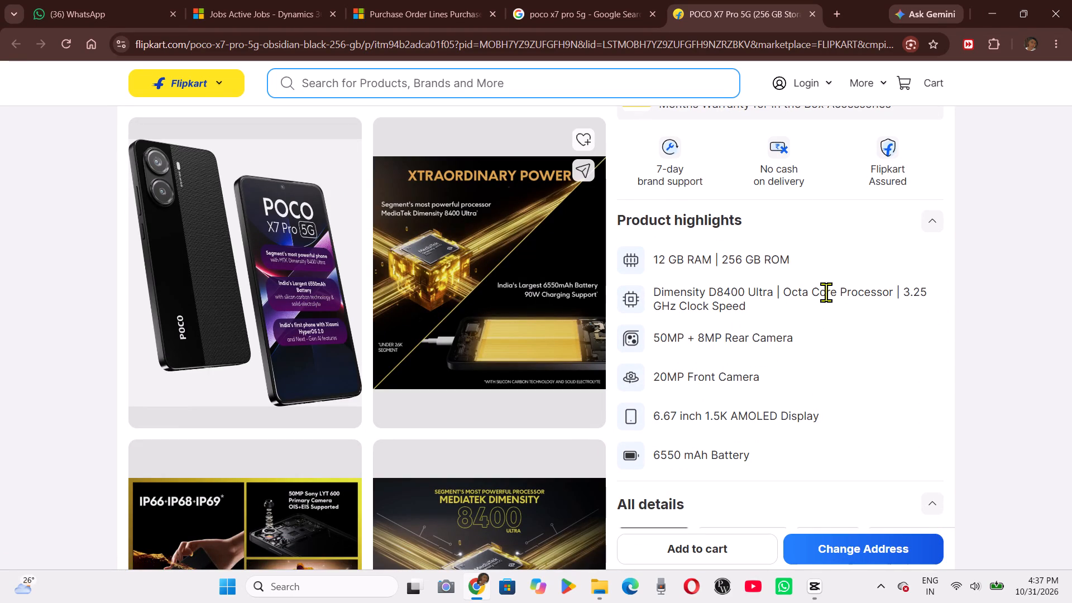
scroll(815, 323, "down", 1)
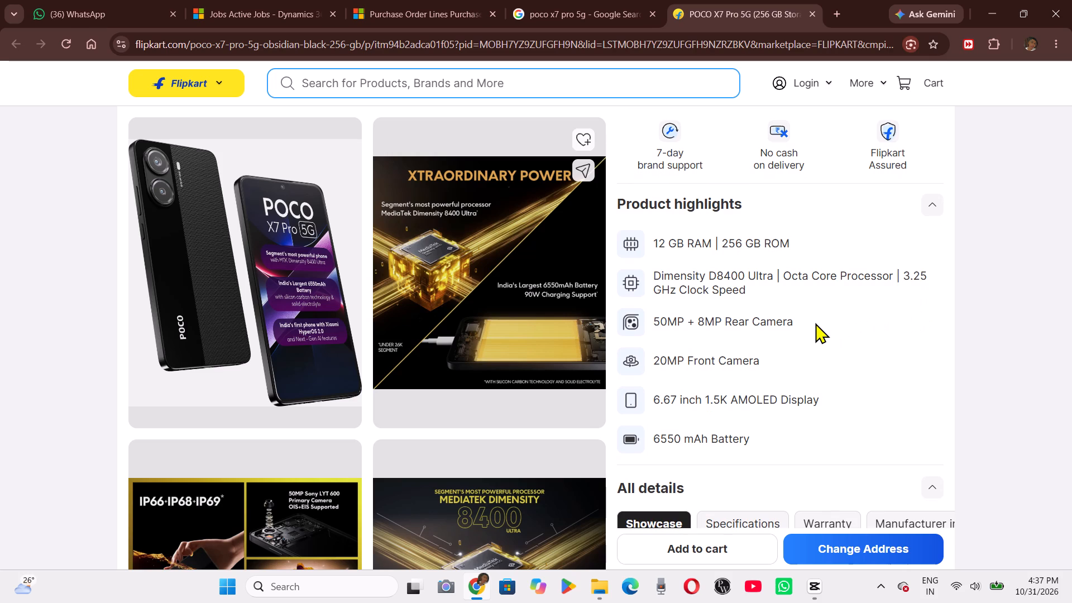
Review the Obsidian Black phone's product highlights, price, bank offers and warranty details on its Flipkart page.
scroll(798, 368, "up", 1)
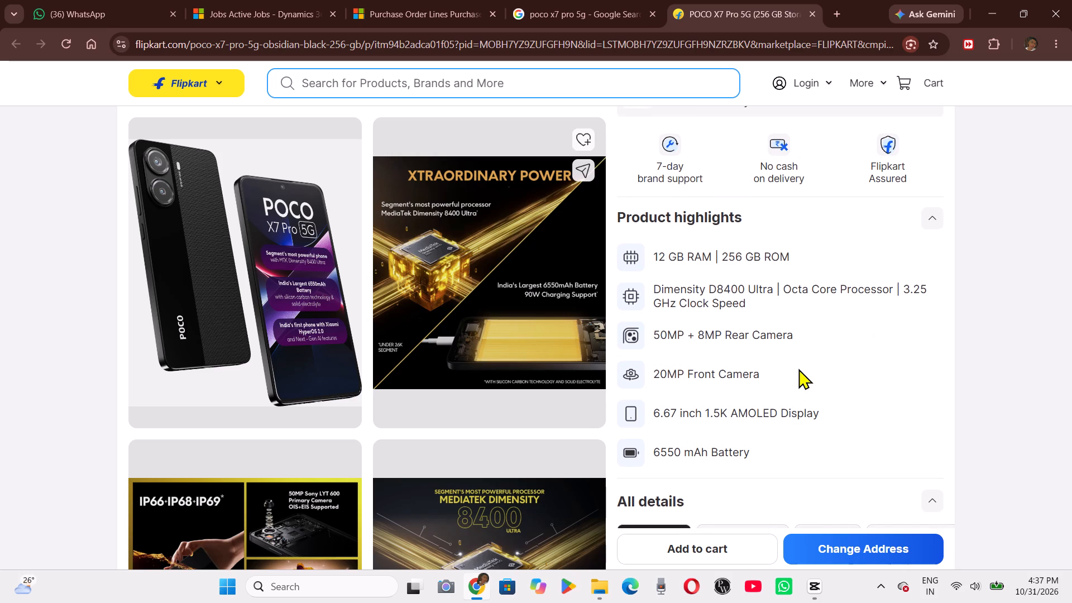
scroll(798, 368, "up", 2)
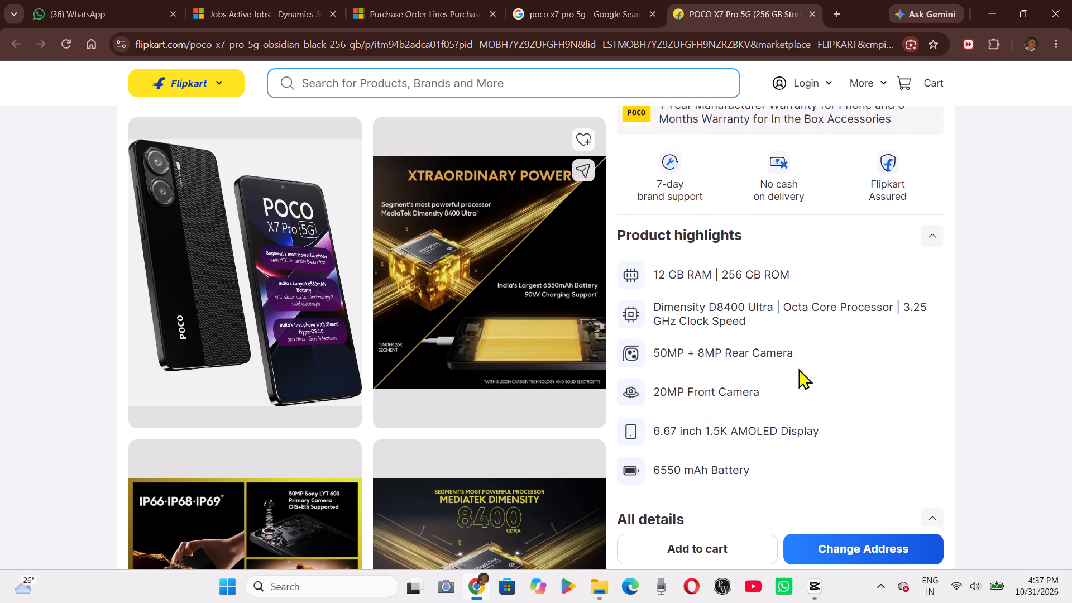
scroll(798, 368, "up", 1)
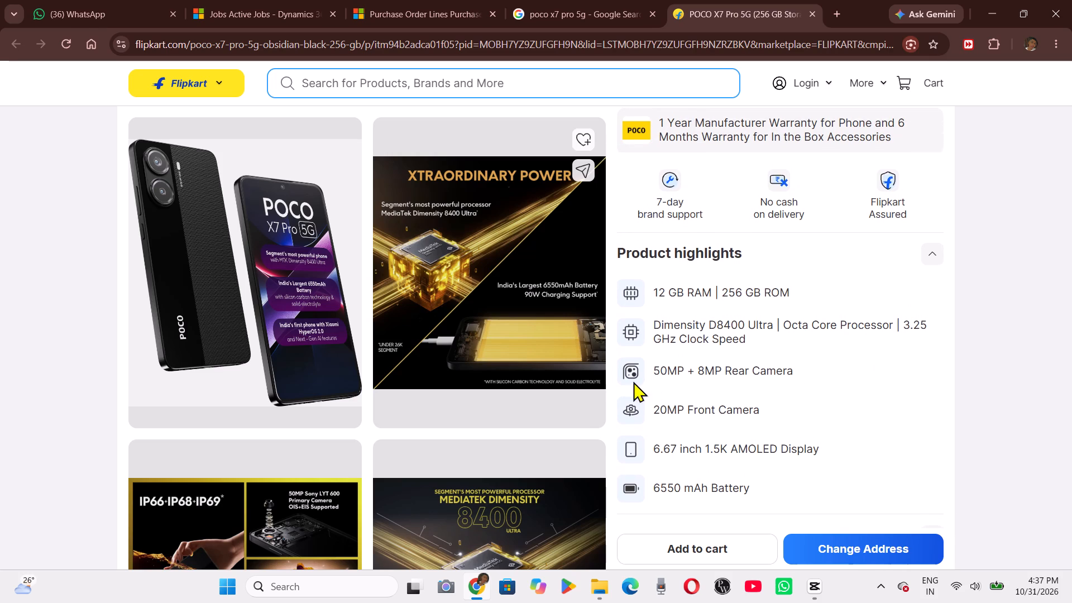
scroll(611, 377, "up", 4)
scroll(611, 377, "down", 1)
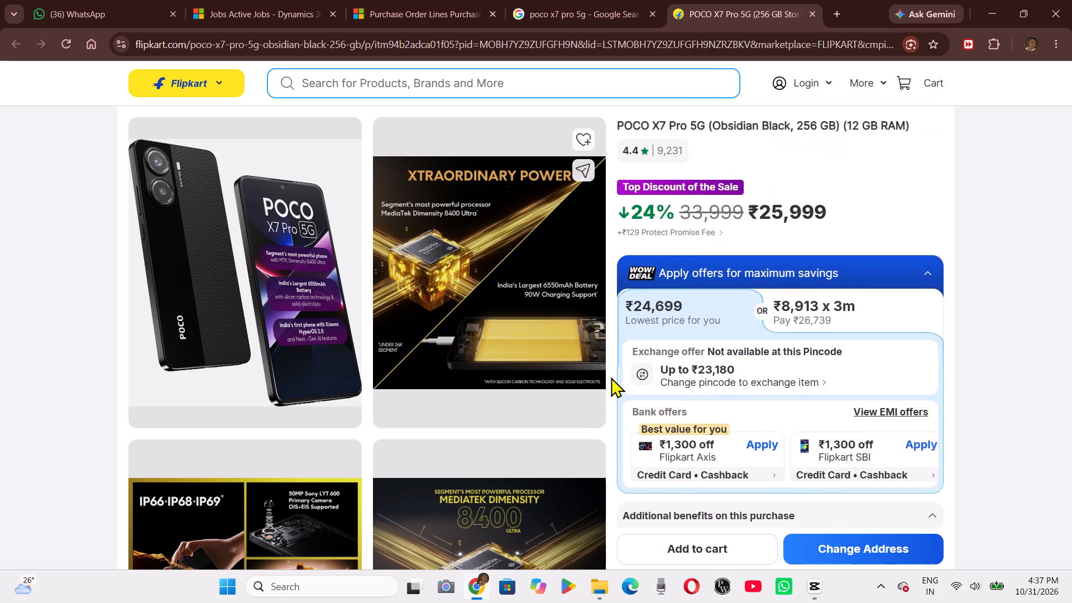
scroll(611, 377, "down", 3)
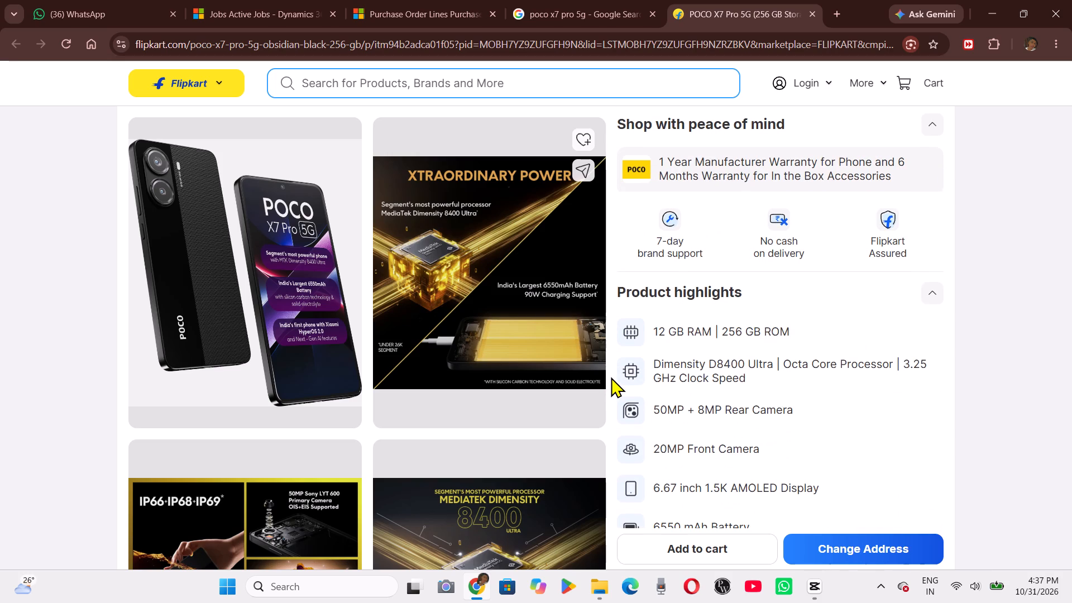
Read the rear and front camera specifications in the product highlights, returning to the colour and variant options.
scroll(611, 377, "down", 1)
left_click_drag(701, 412, 768, 415)
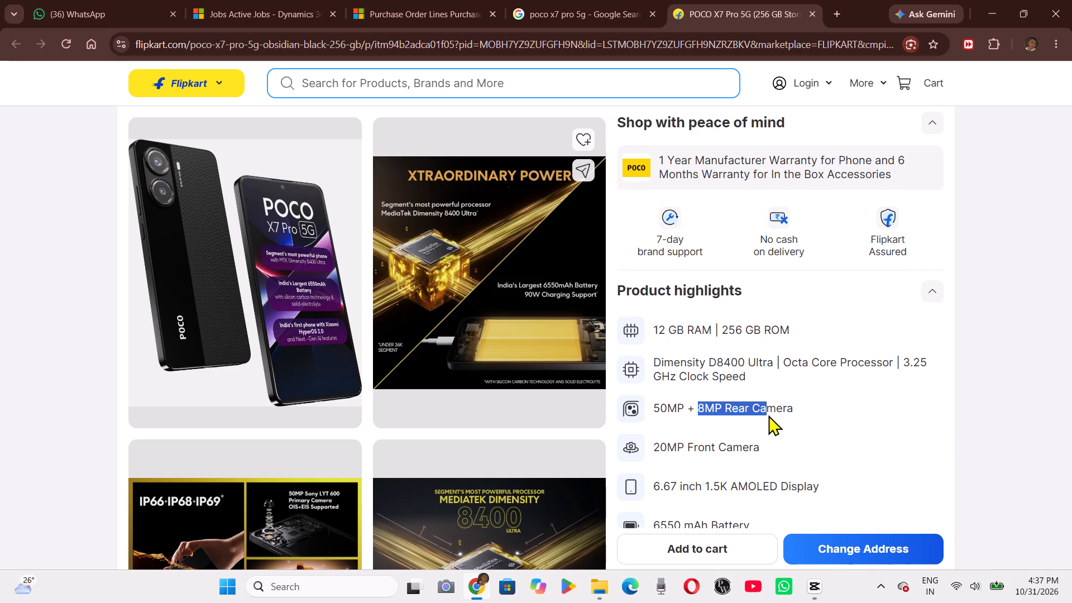
left_click_drag(768, 415, 783, 415)
left_click_drag(693, 446, 767, 445)
left_click(767, 445)
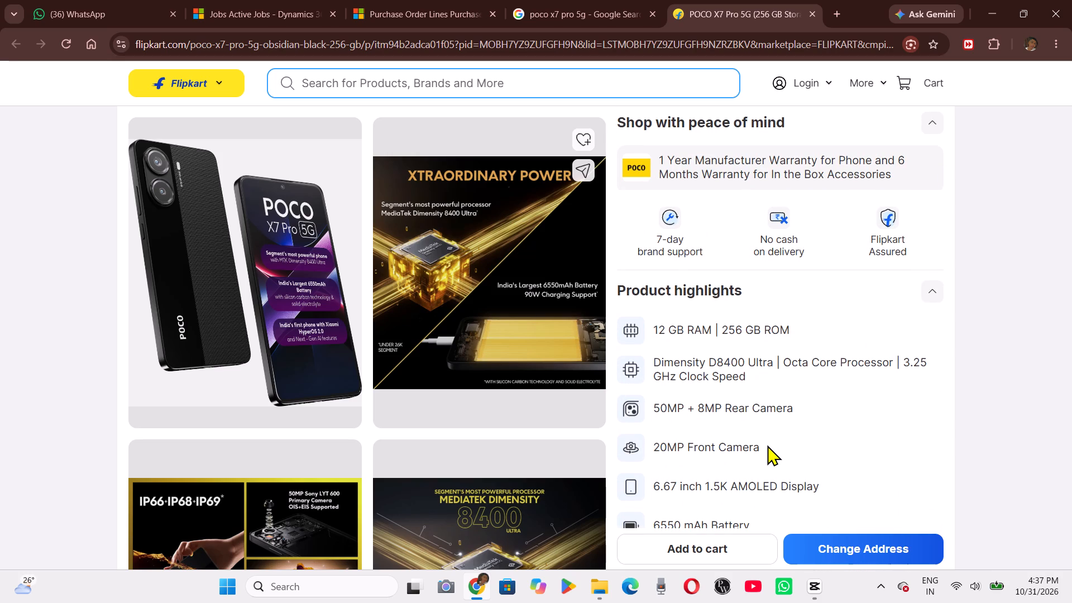
scroll(537, 392, "up", 2)
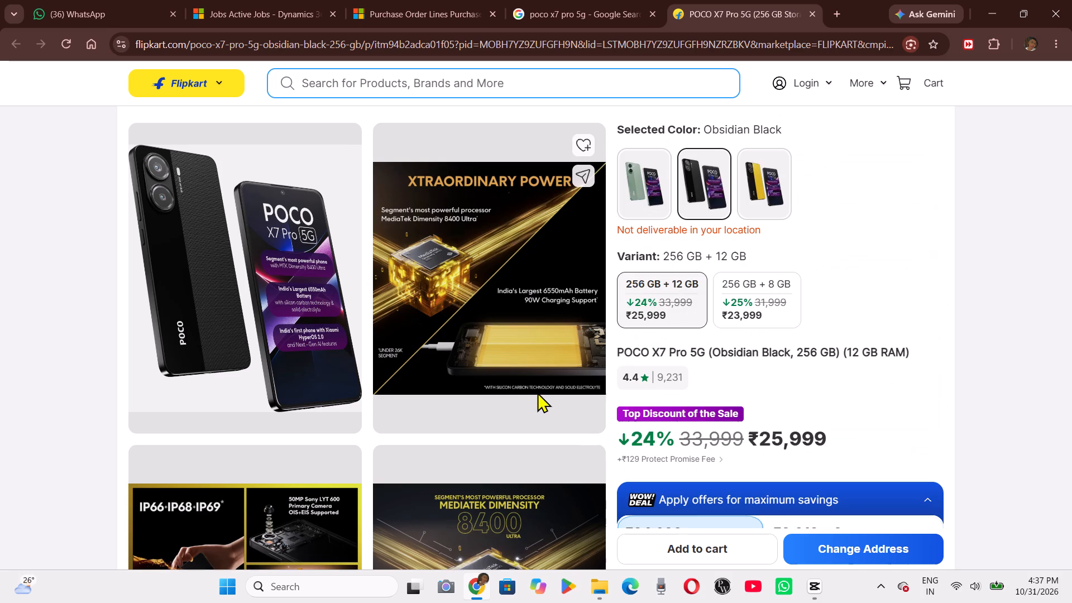
scroll(465, 362, "up", 2)
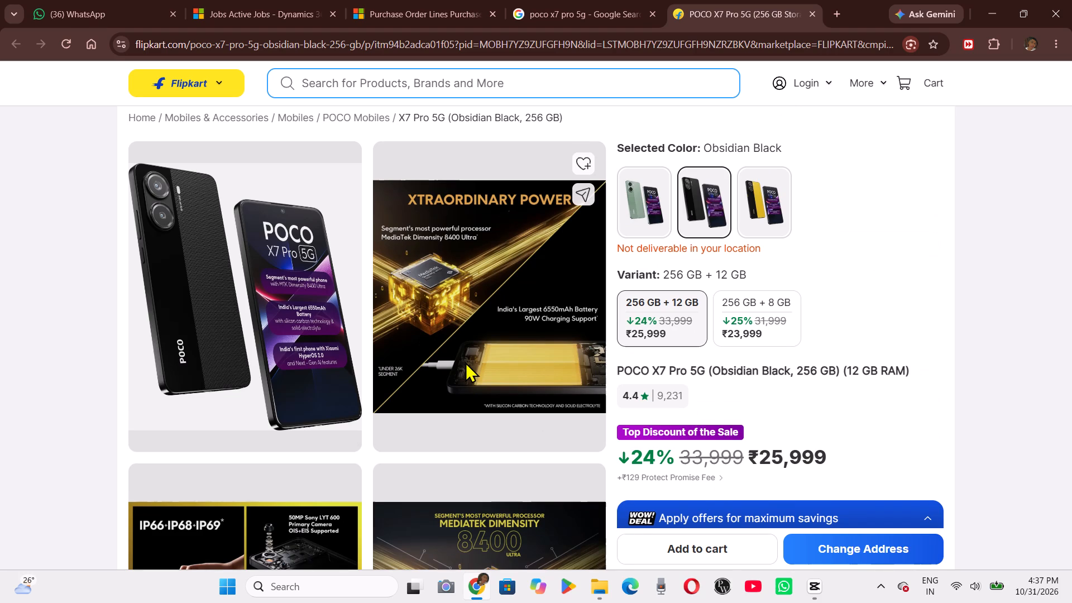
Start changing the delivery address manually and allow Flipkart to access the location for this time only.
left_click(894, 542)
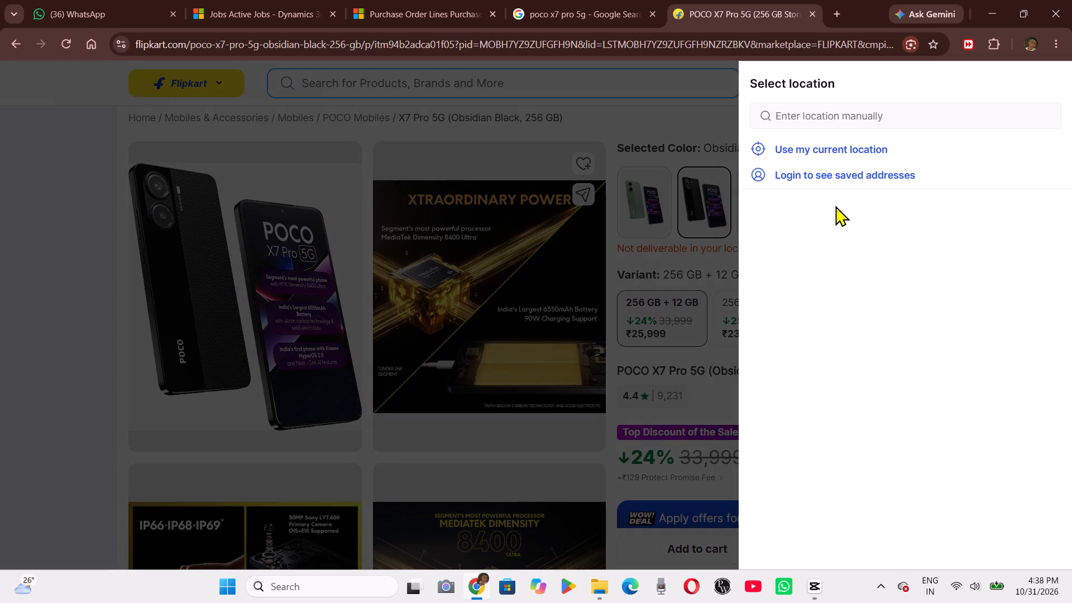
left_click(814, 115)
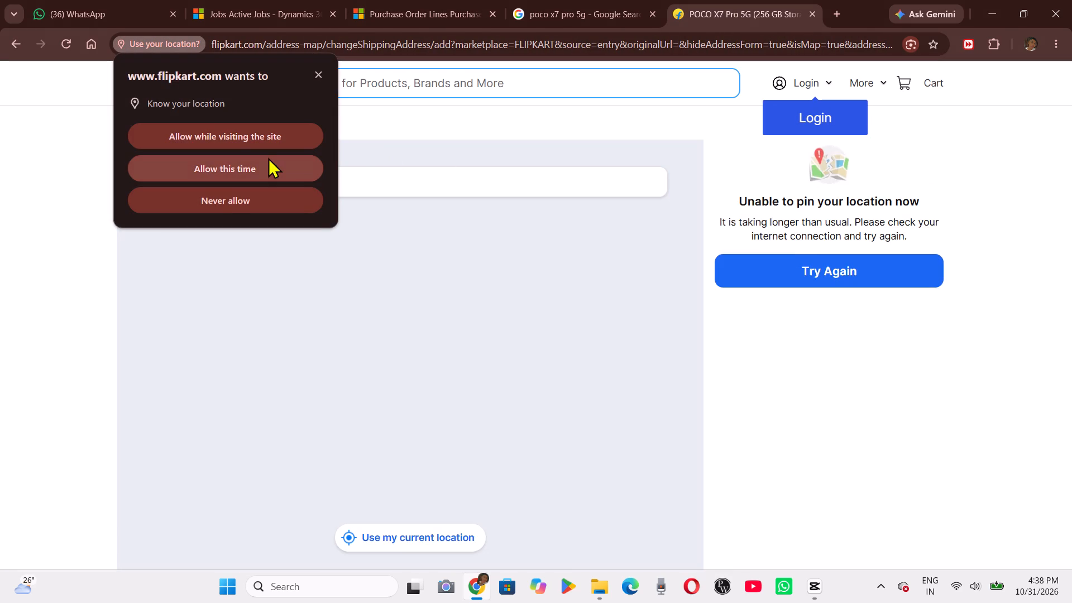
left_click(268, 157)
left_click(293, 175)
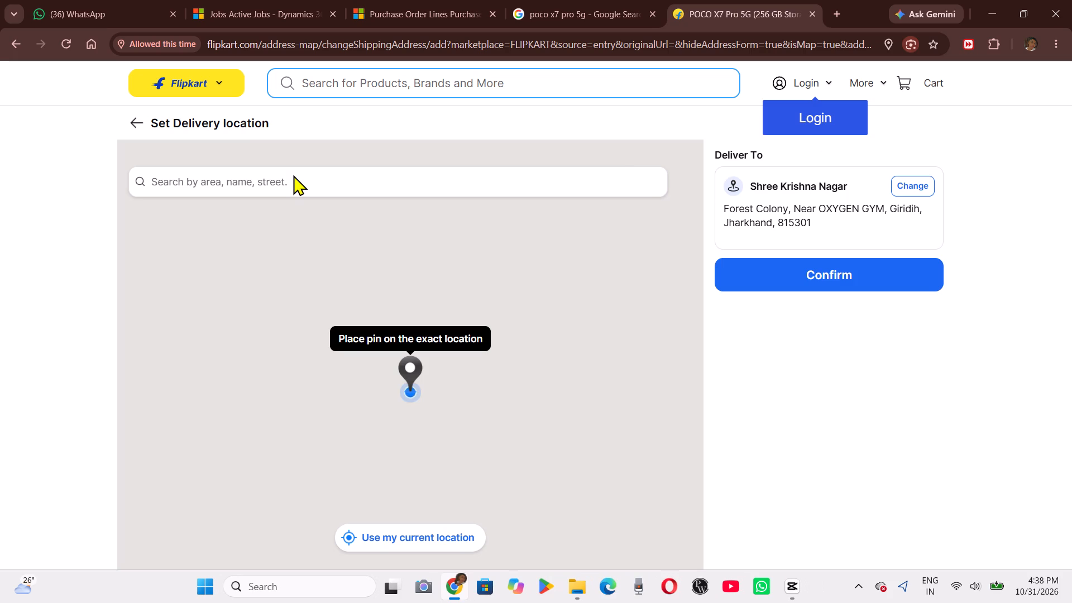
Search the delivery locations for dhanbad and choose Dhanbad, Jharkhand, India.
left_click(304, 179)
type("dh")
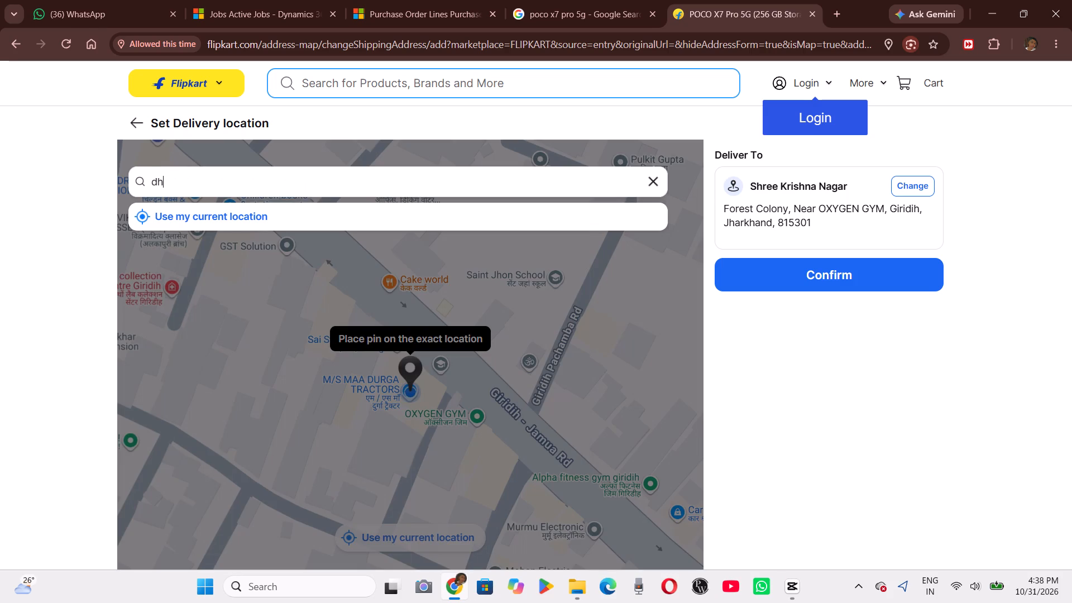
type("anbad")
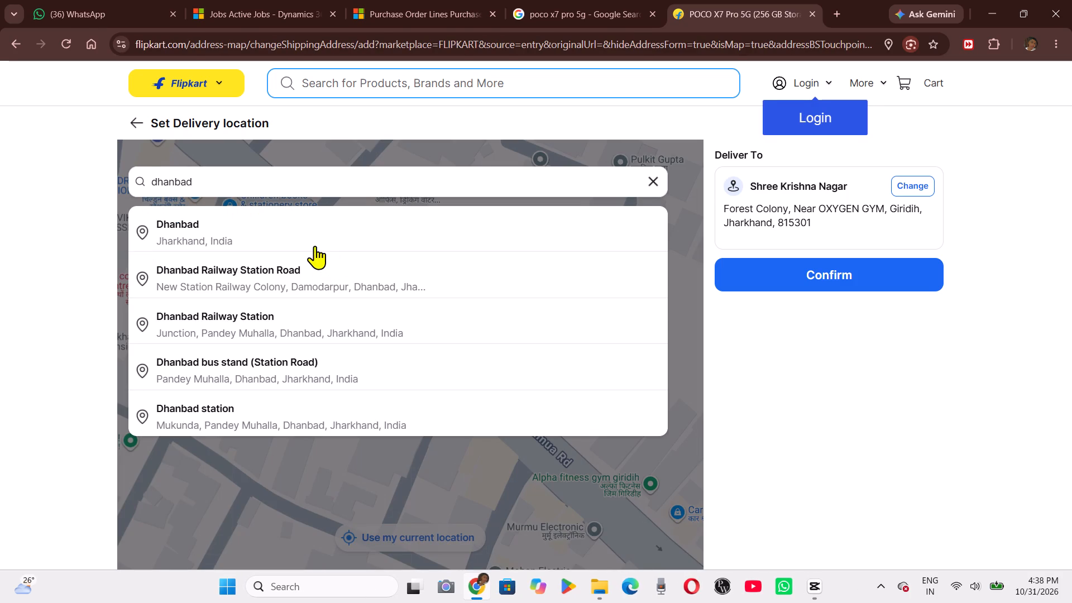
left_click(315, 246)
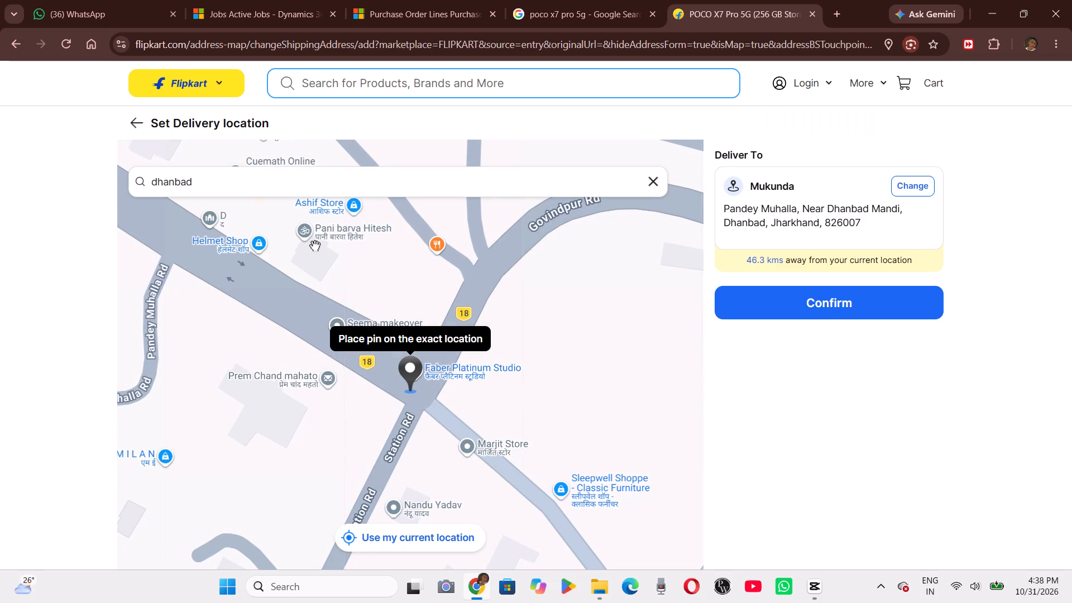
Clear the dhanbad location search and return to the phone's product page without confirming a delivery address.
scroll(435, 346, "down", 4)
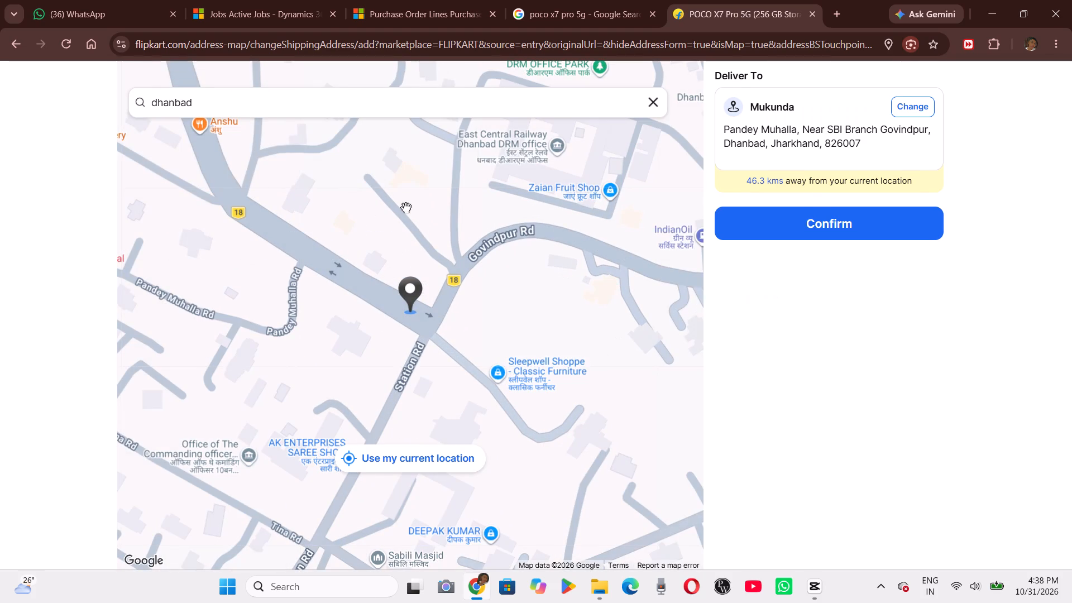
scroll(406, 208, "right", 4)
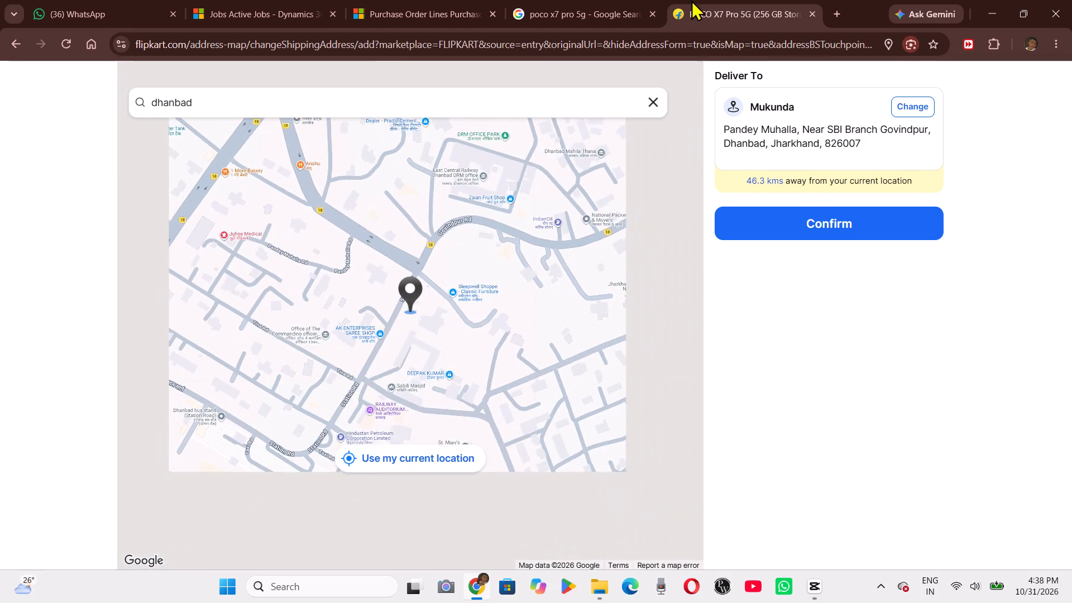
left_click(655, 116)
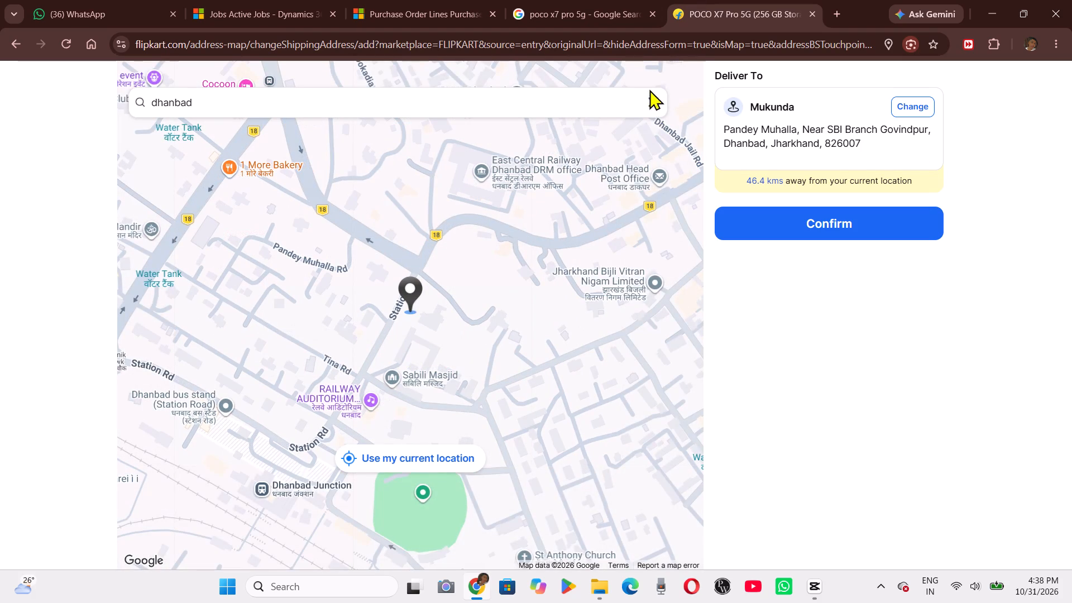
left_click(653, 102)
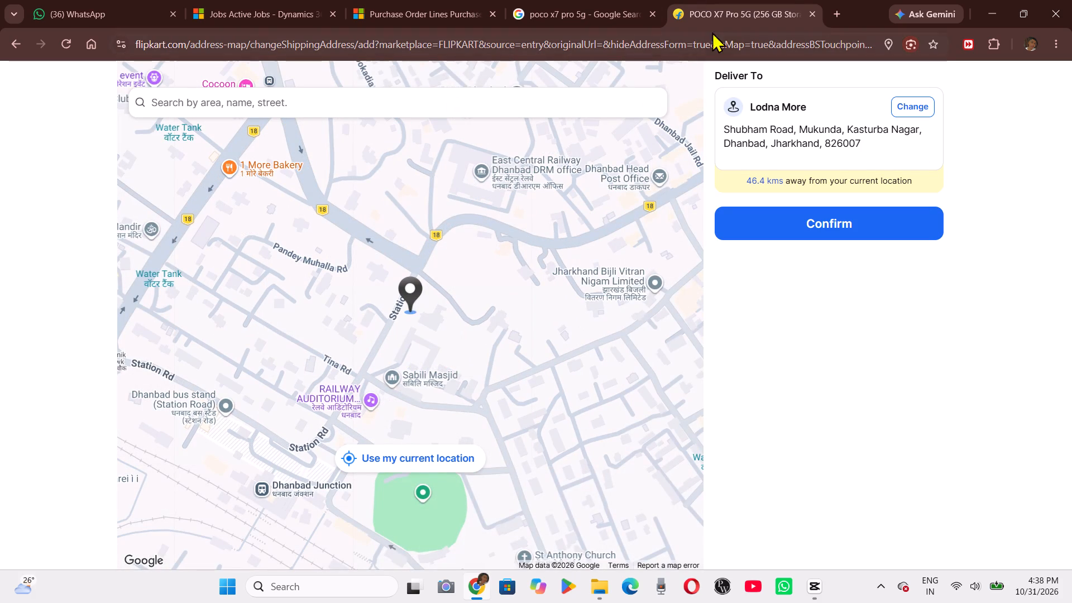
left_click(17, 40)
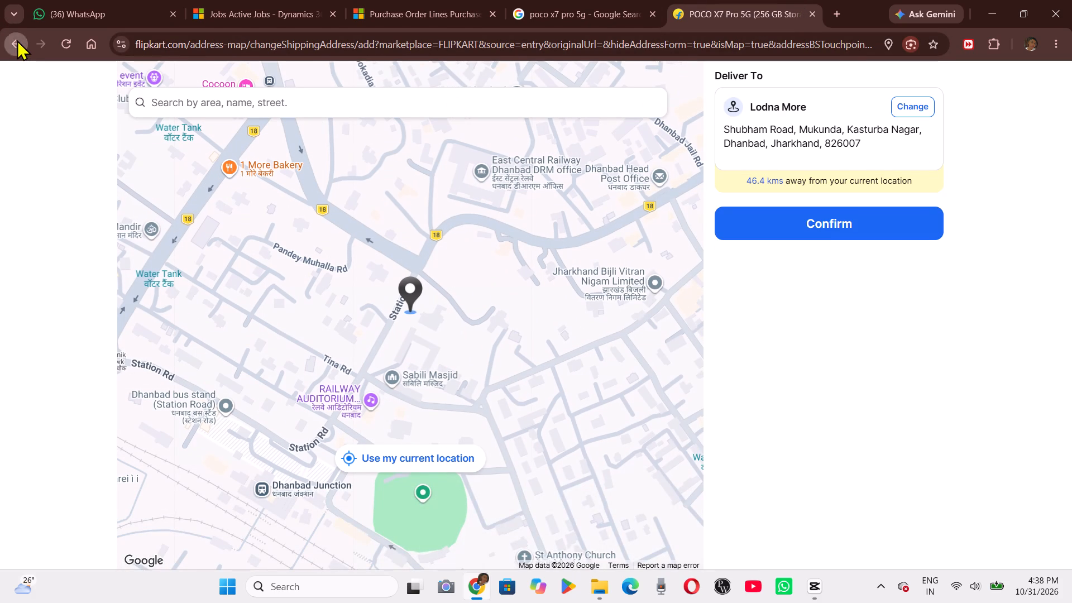
Re-examine the phone's variants, price, offers and delivery details on the Flipkart page.
scroll(292, 307, "down", 1)
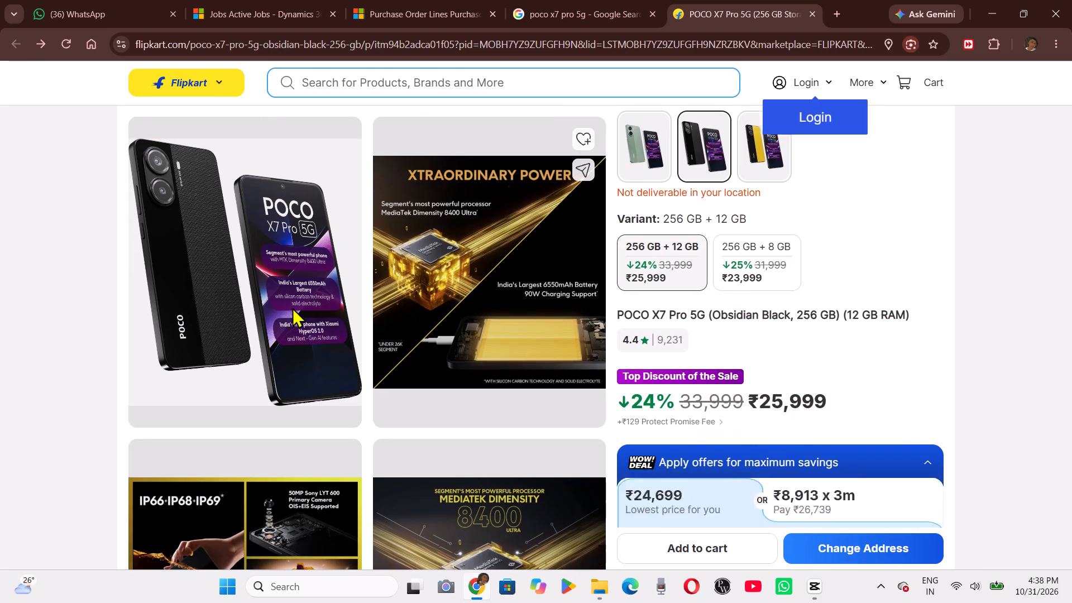
scroll(292, 307, "down", 5)
scroll(292, 307, "up", 2)
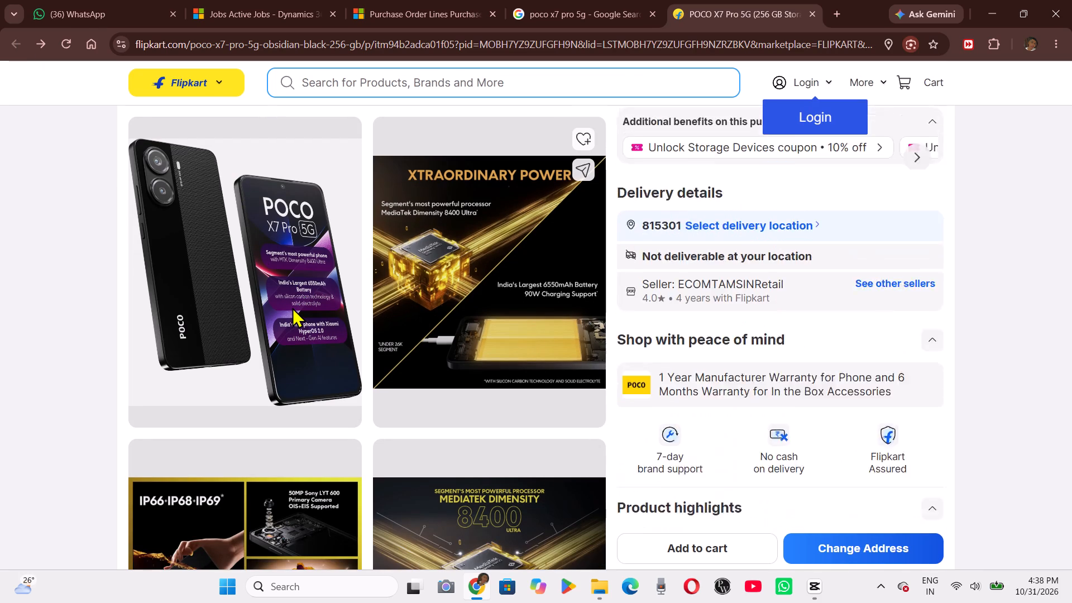
scroll(292, 307, "up", 4)
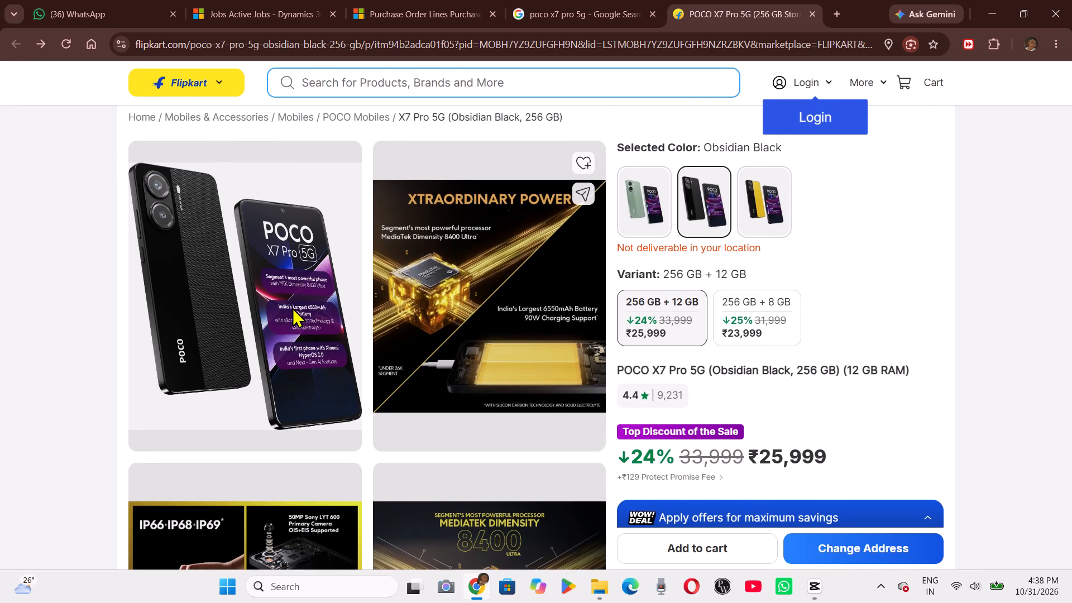
scroll(292, 307, "down", 3)
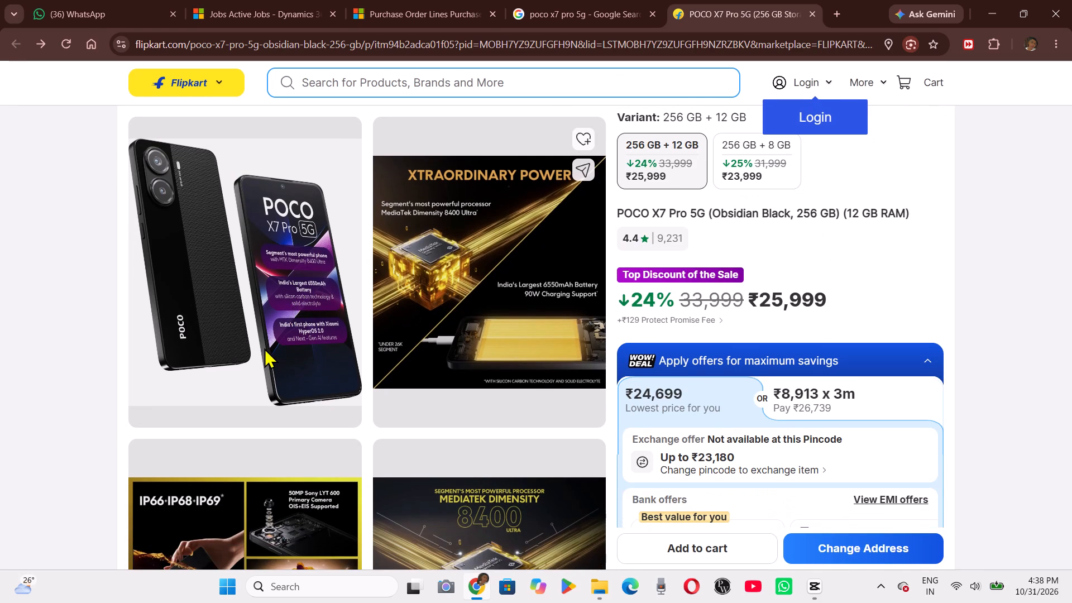
scroll(264, 348, "down", 1)
scroll(544, 435, "down", 2)
scroll(544, 435, "up", 1)
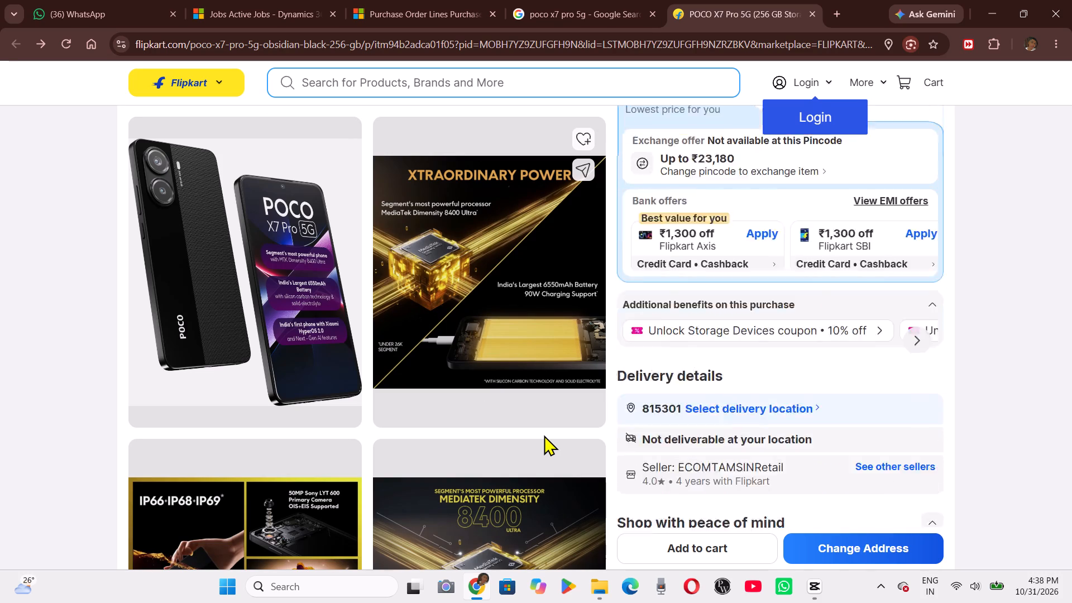
scroll(544, 435, "up", 3)
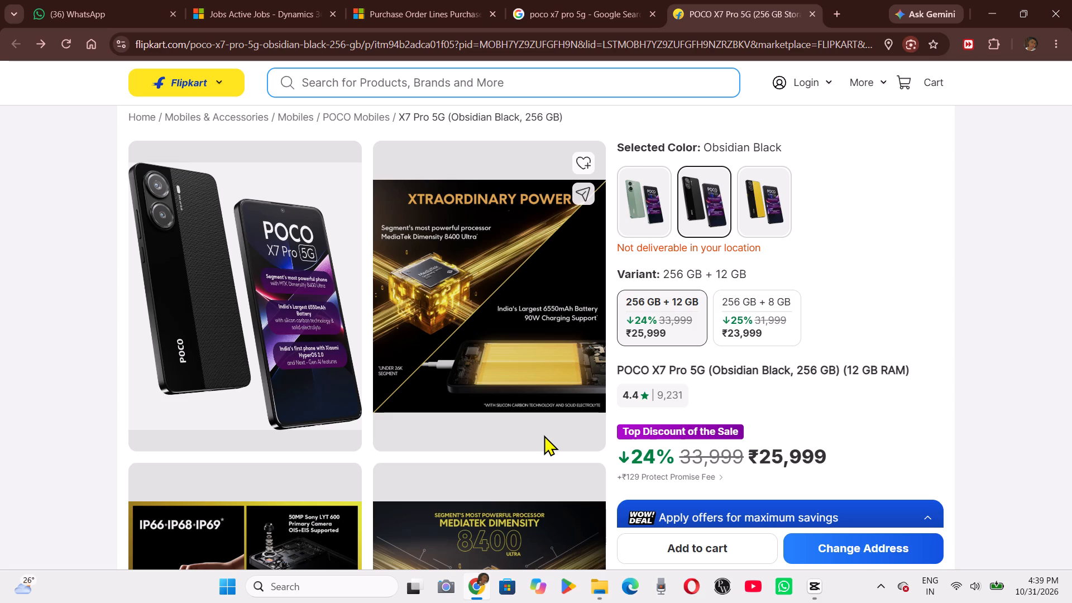
Switch to the Havells Active Jobs list and look across its columns, from job IDs to owner and customer details.
left_click(211, 0)
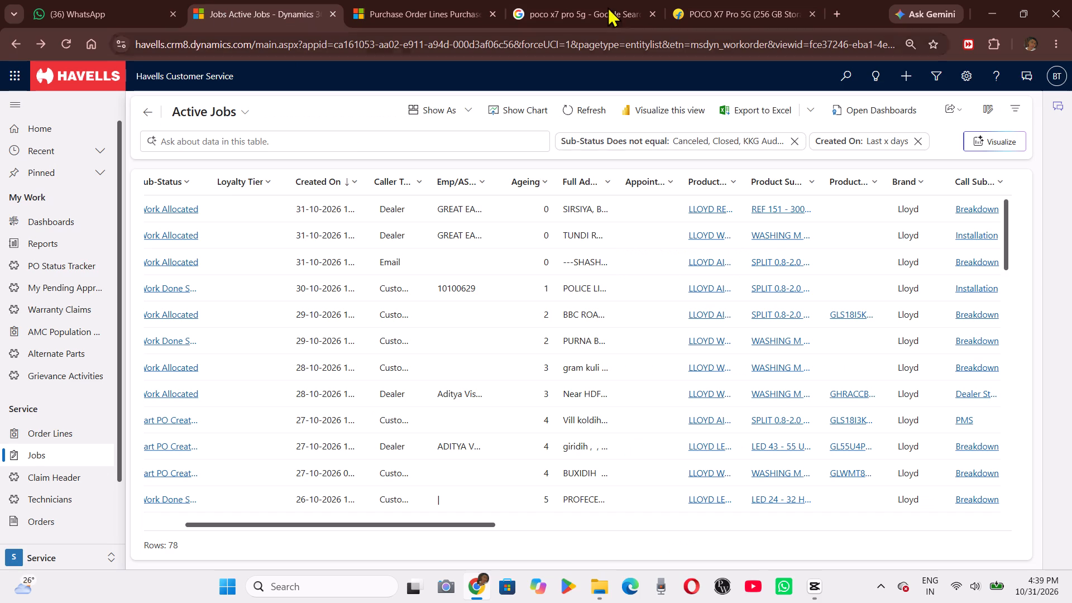
left_click(588, 107)
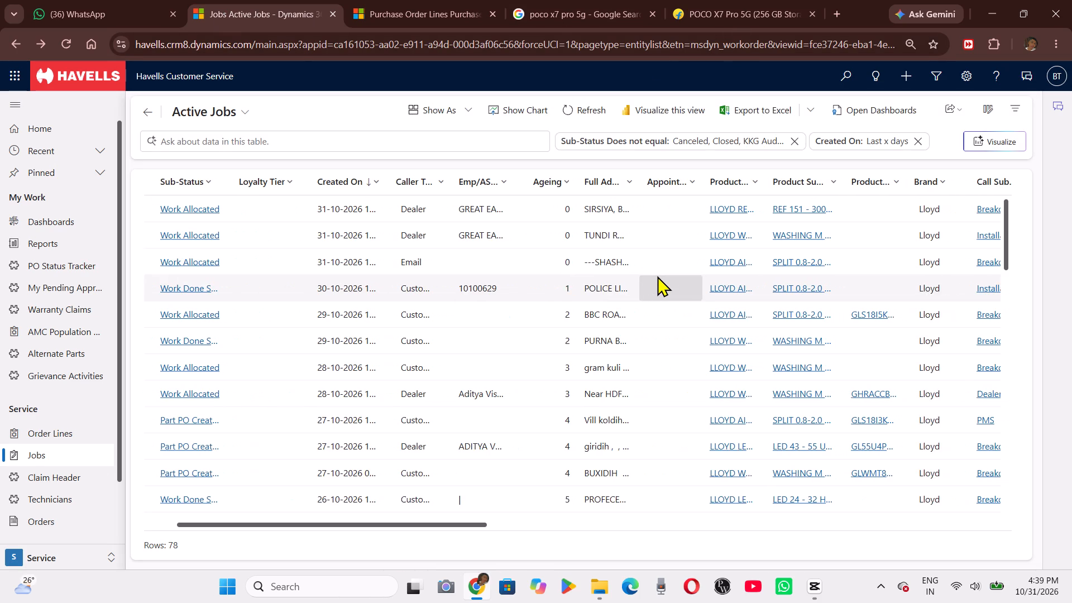
scroll(657, 276, "left", 1)
scroll(658, 276, "up", 1)
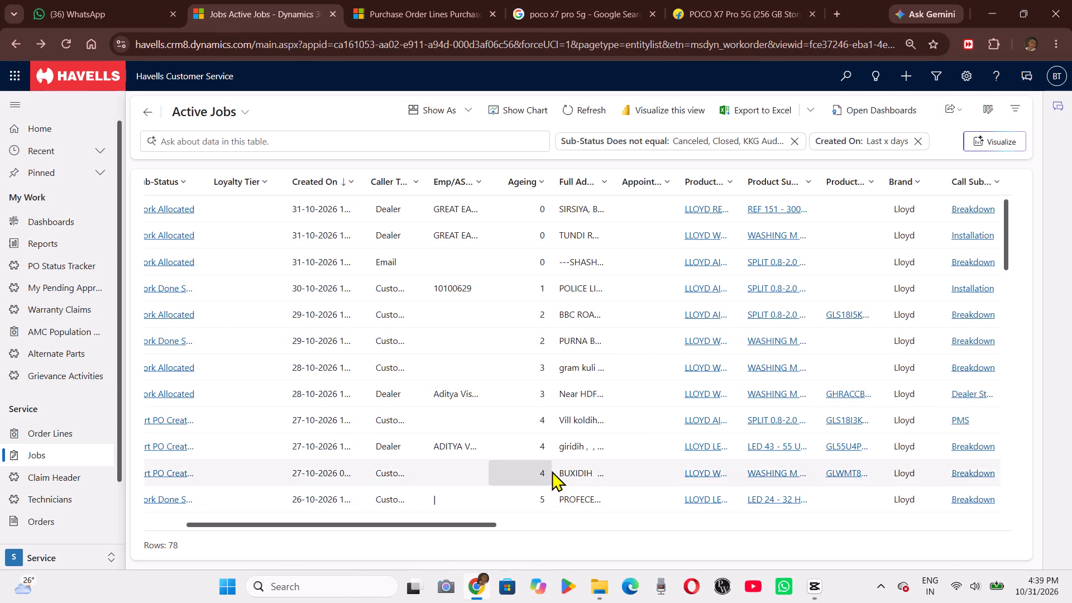
scroll(552, 471, "left", 1)
scroll(553, 382, "up", 1)
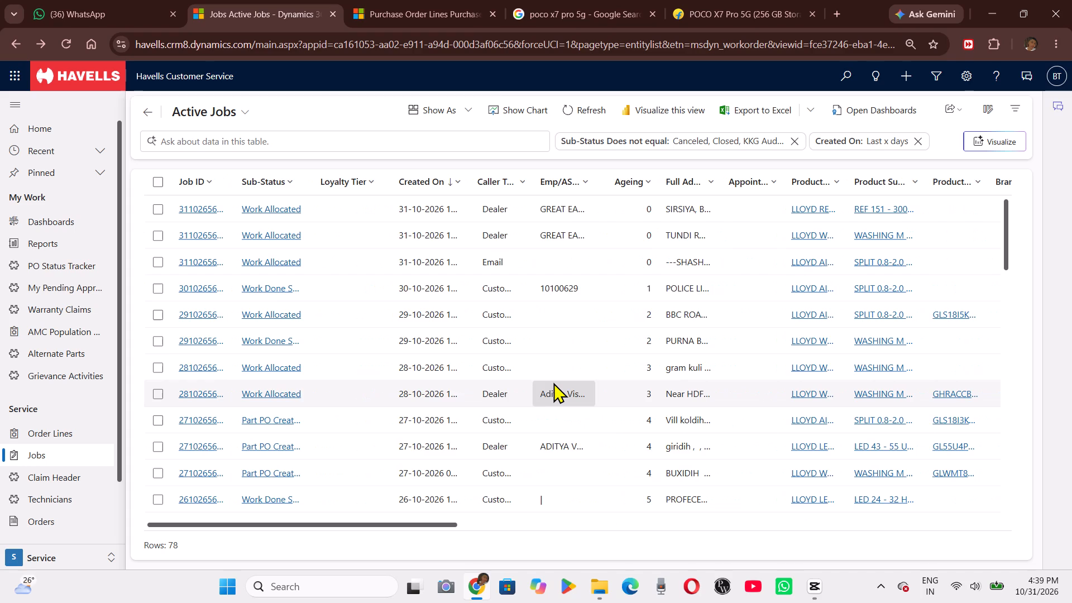
scroll(553, 382, "left", 5)
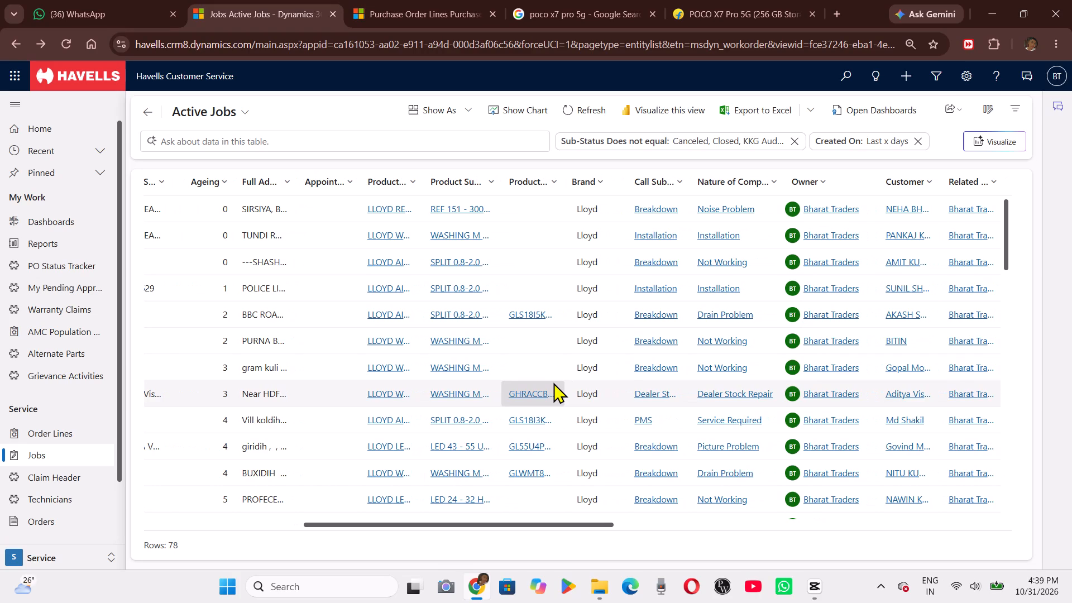
scroll(553, 382, "right", 2)
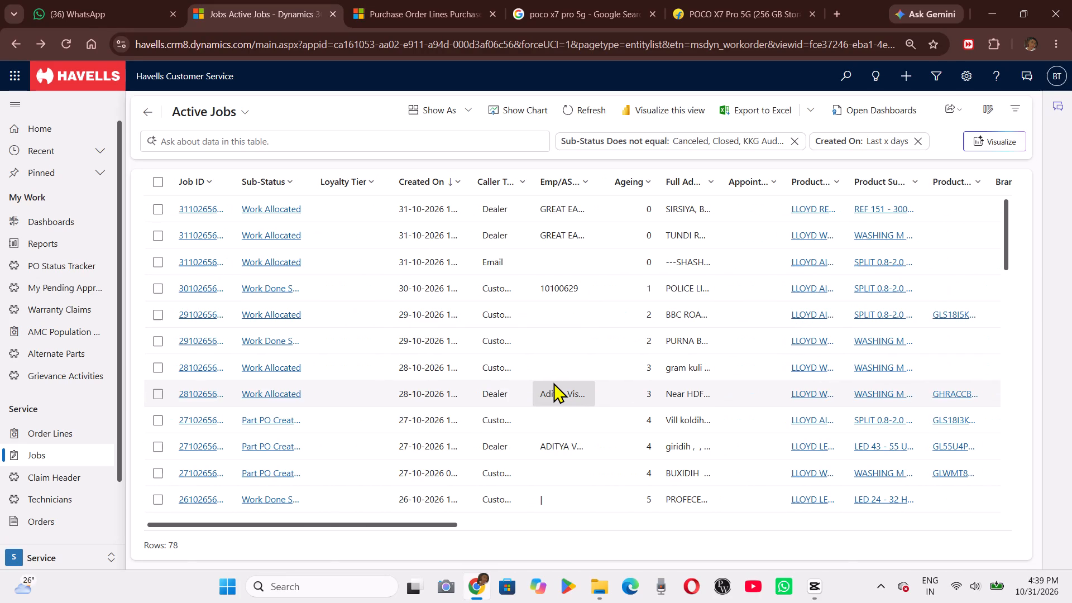
scroll(553, 382, "right", 2)
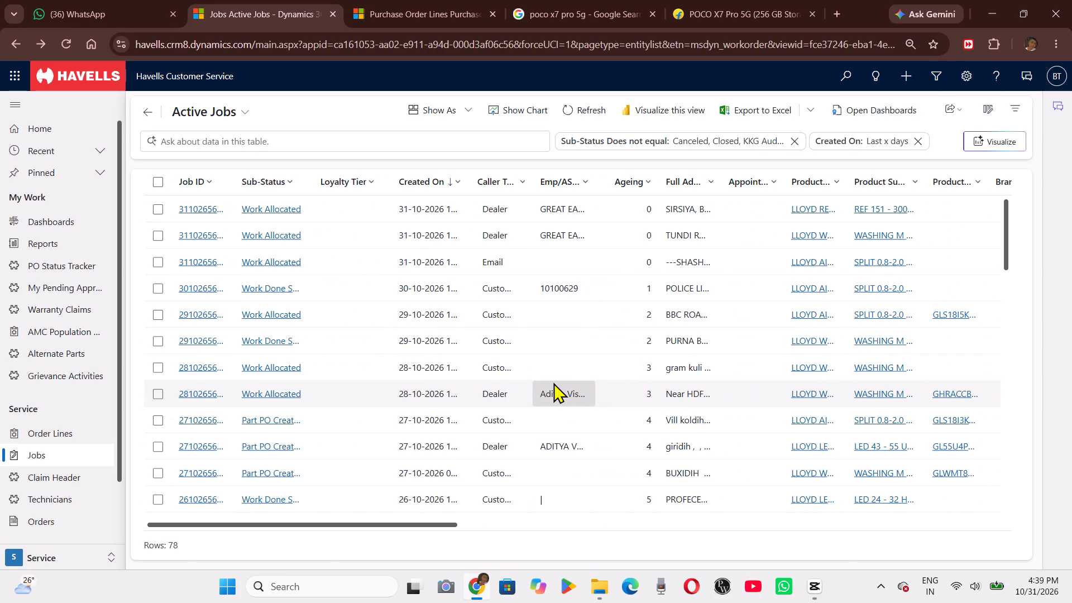
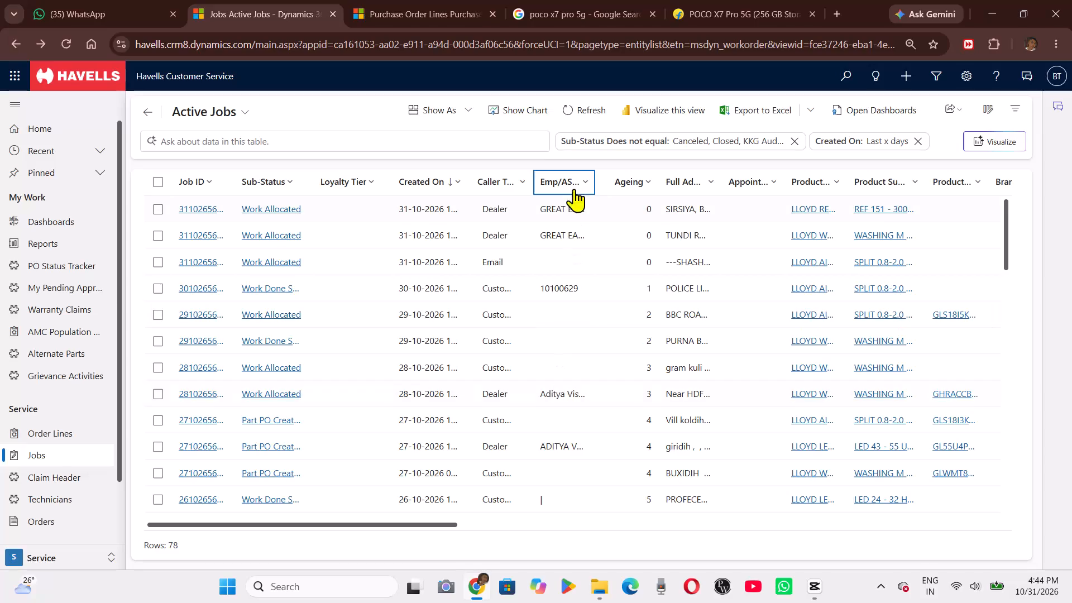
Refresh the Active Jobs list.
left_click(574, 108)
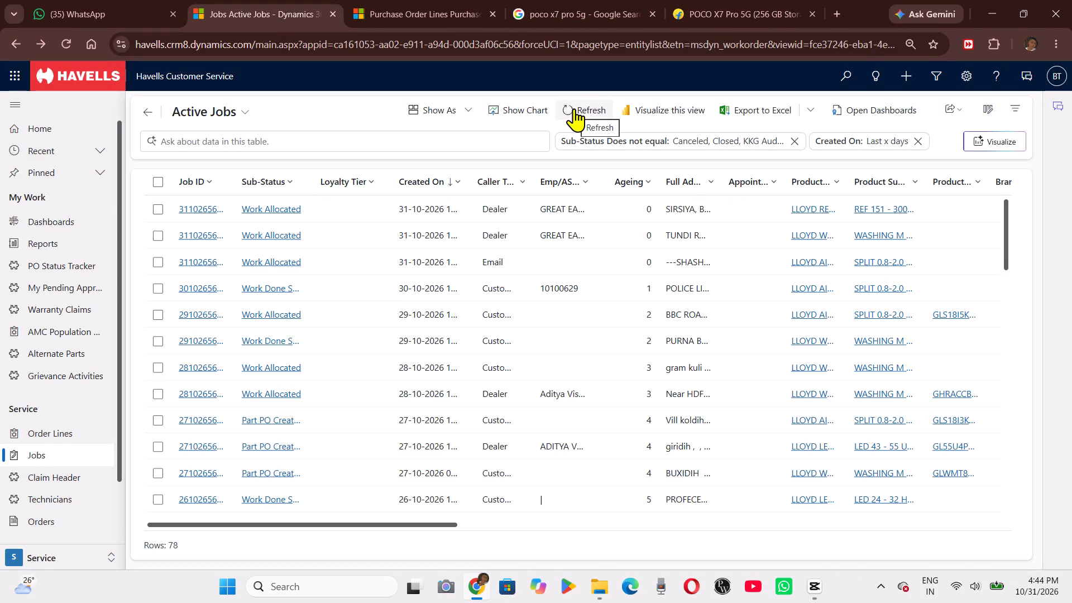
Examine the Active Jobs columns, from job ID, sub-status and ageing through product, complaint, owner, customer and branch details.
scroll(585, 251, "left", 1)
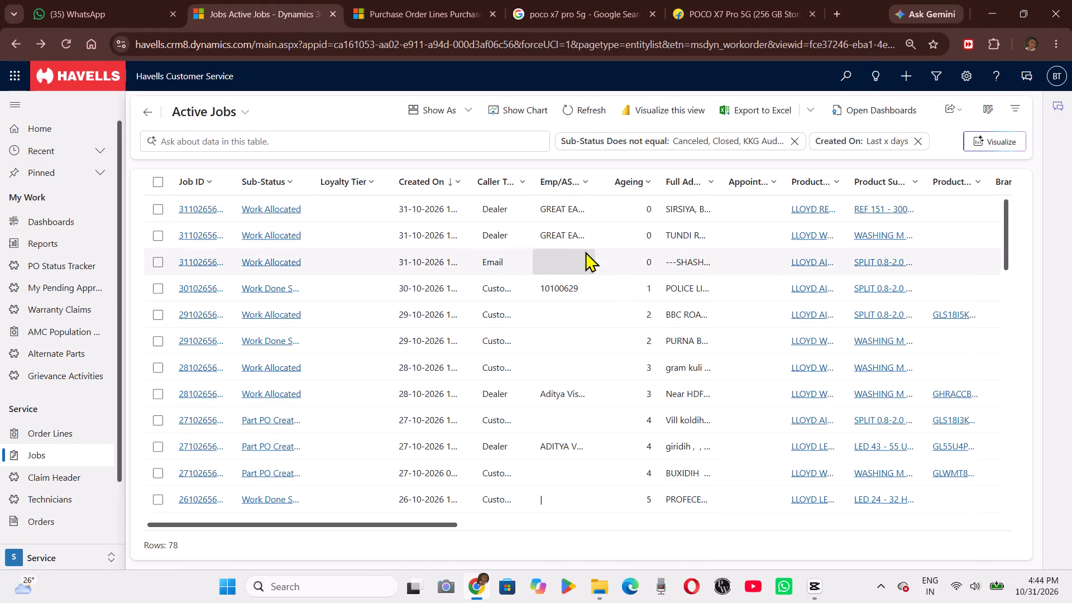
scroll(585, 251, "left", 1)
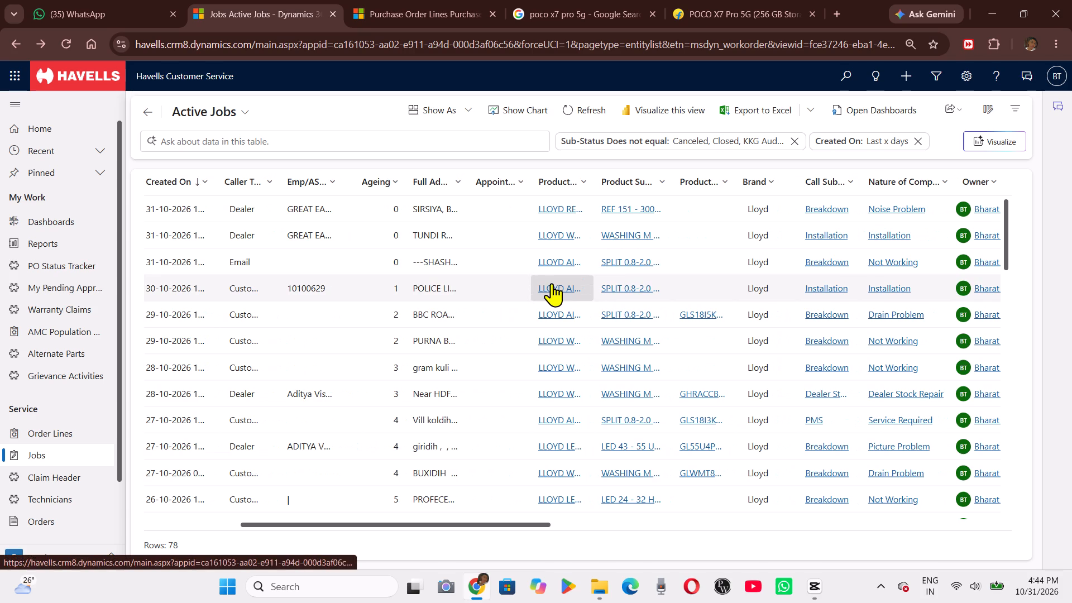
scroll(552, 283, "up", 1)
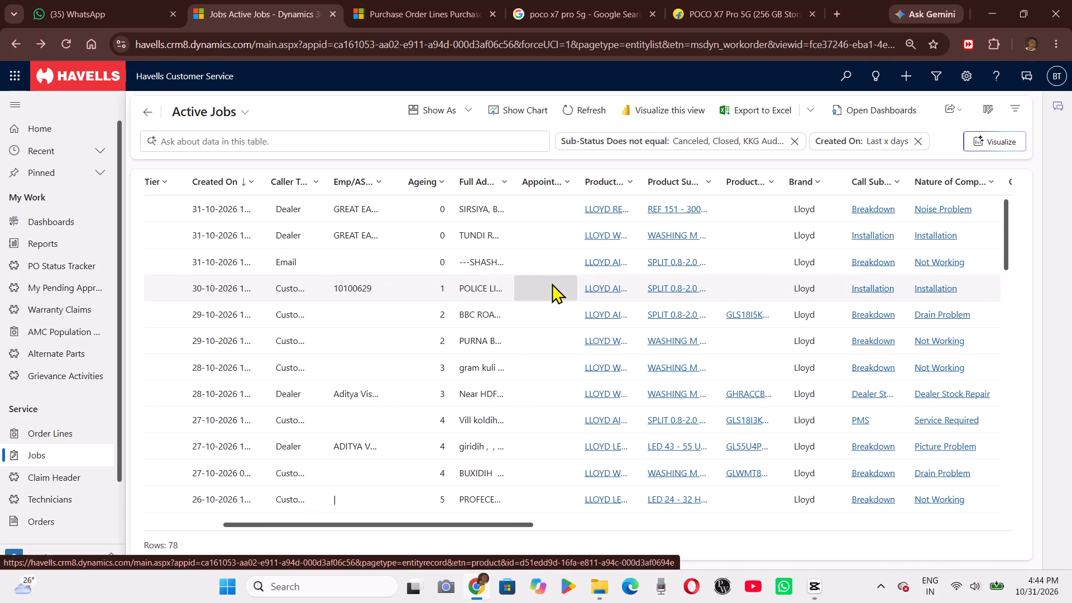
scroll(552, 283, "left", 1)
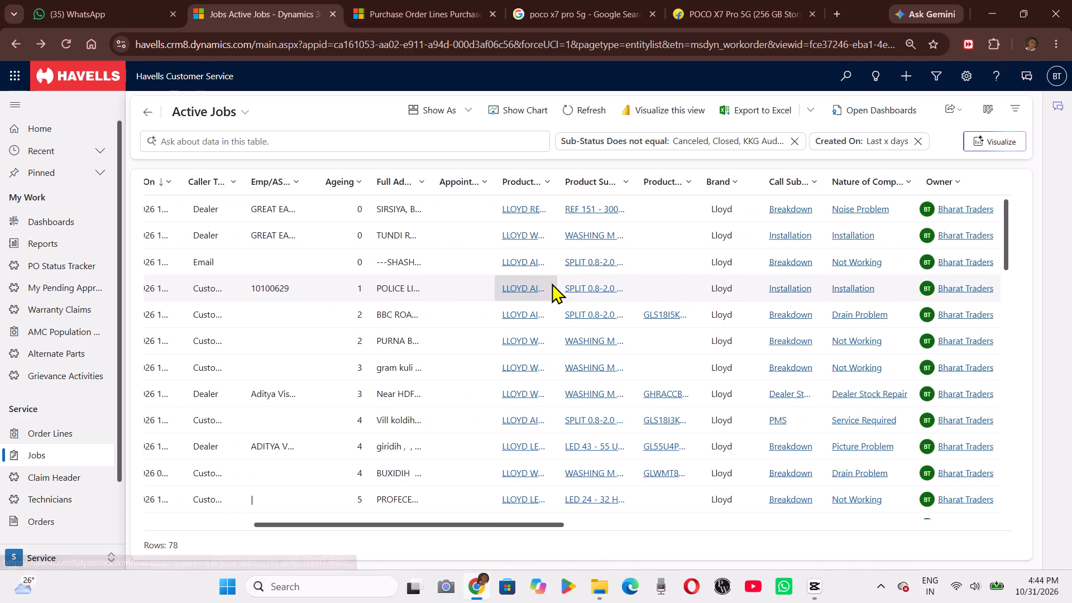
scroll(552, 283, "left", 1)
scroll(552, 283, "up", 1)
scroll(552, 283, "right", 3)
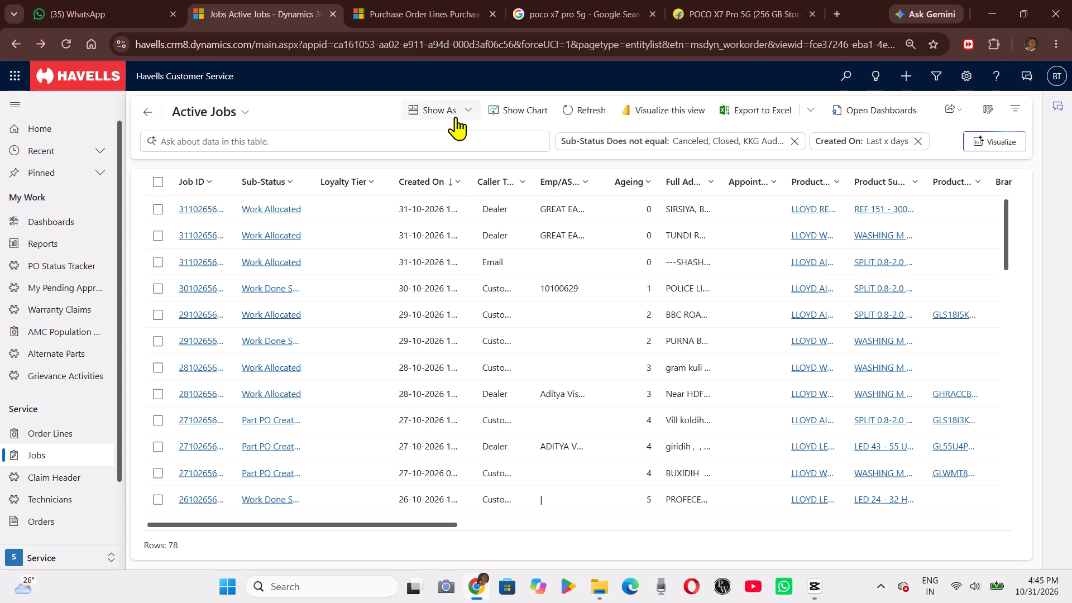
scroll(571, 275, "left", 2)
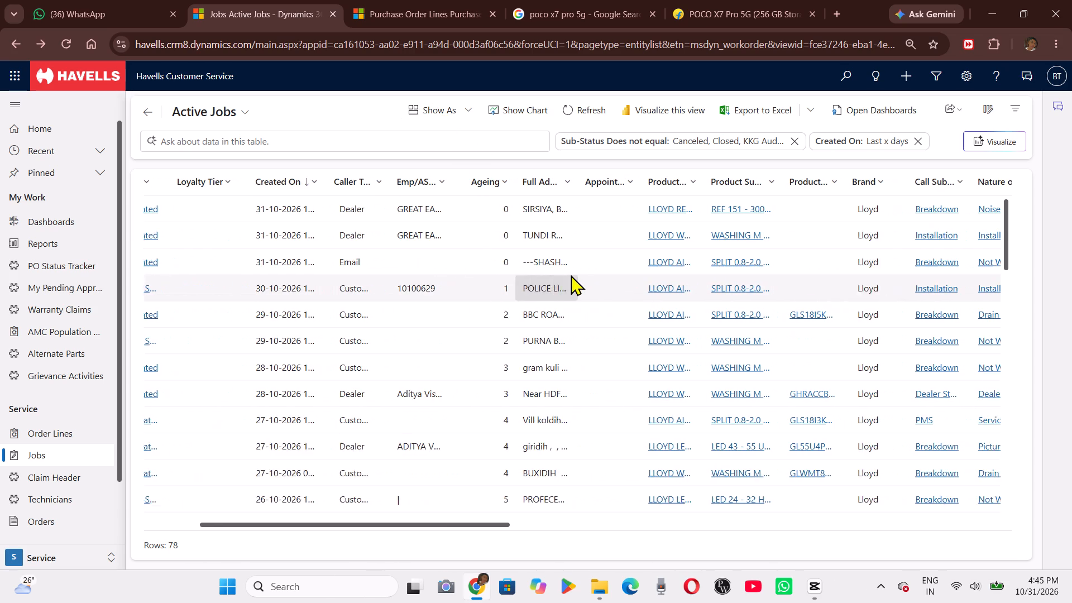
scroll(571, 275, "left", 2)
scroll(571, 275, "right", 1)
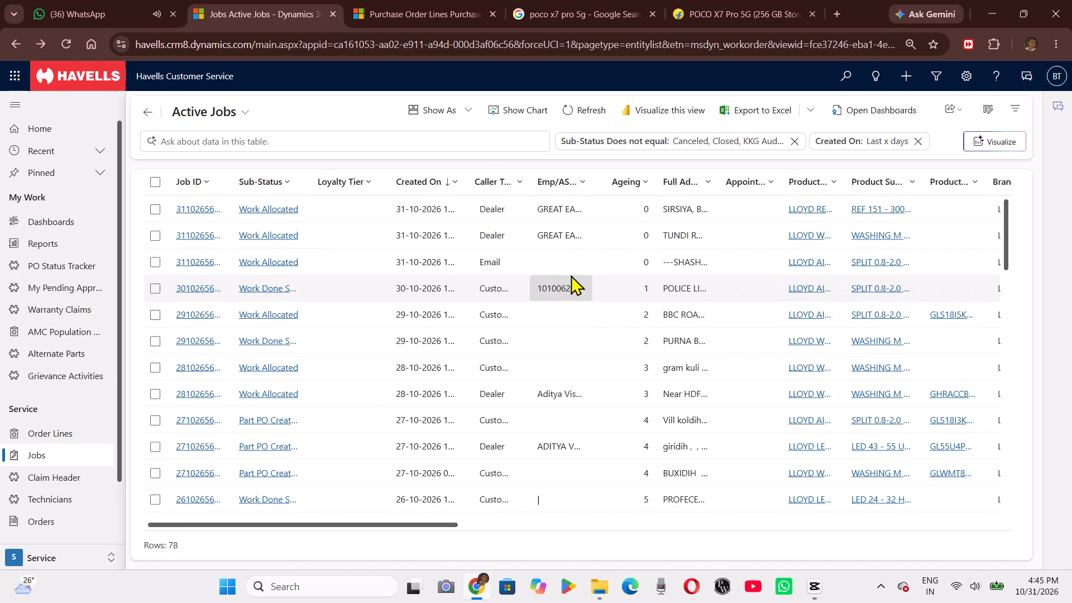
scroll(520, 253, "left", 1)
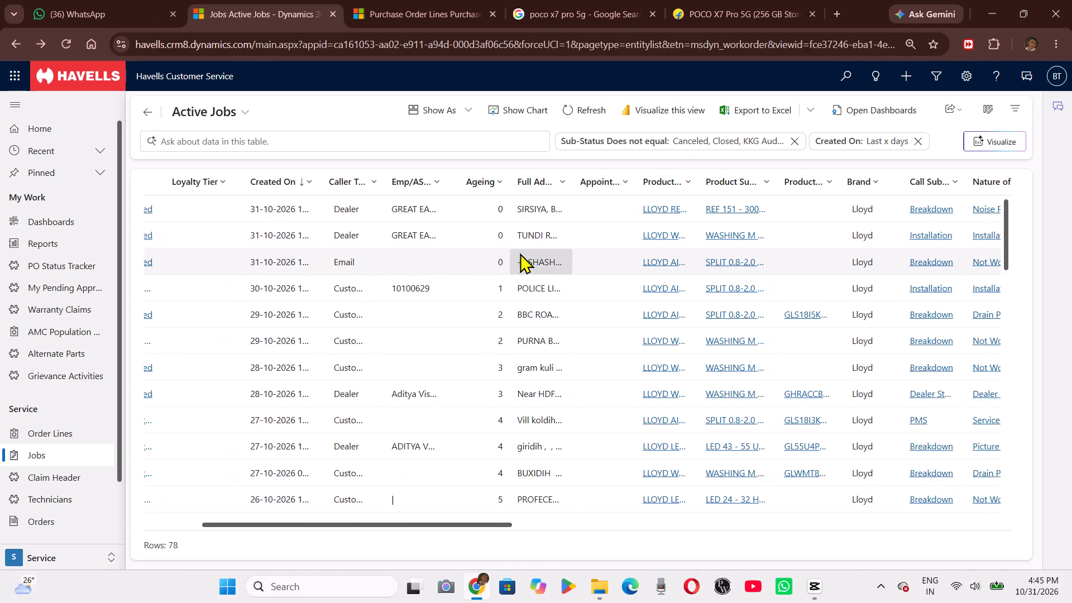
scroll(520, 253, "left", 3)
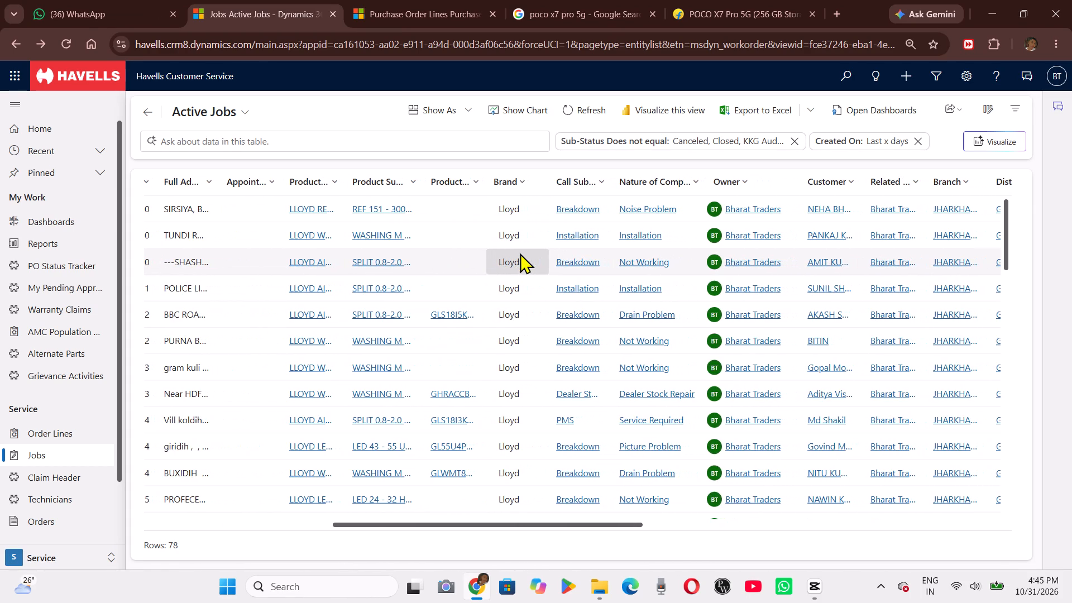
scroll(520, 253, "right", 2)
scroll(520, 253, "left", 2)
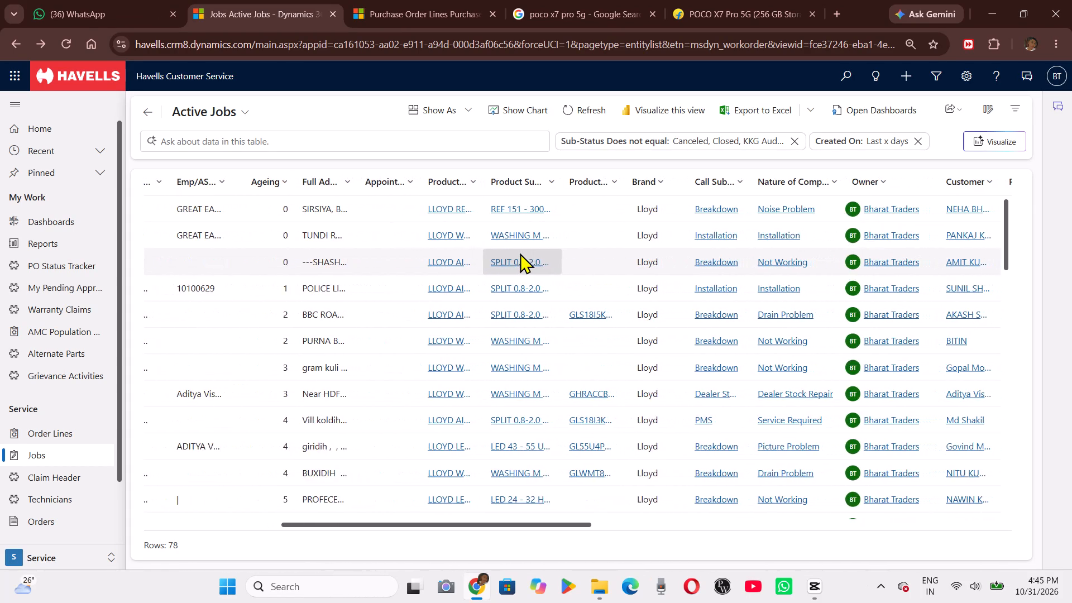
scroll(520, 253, "left", 2)
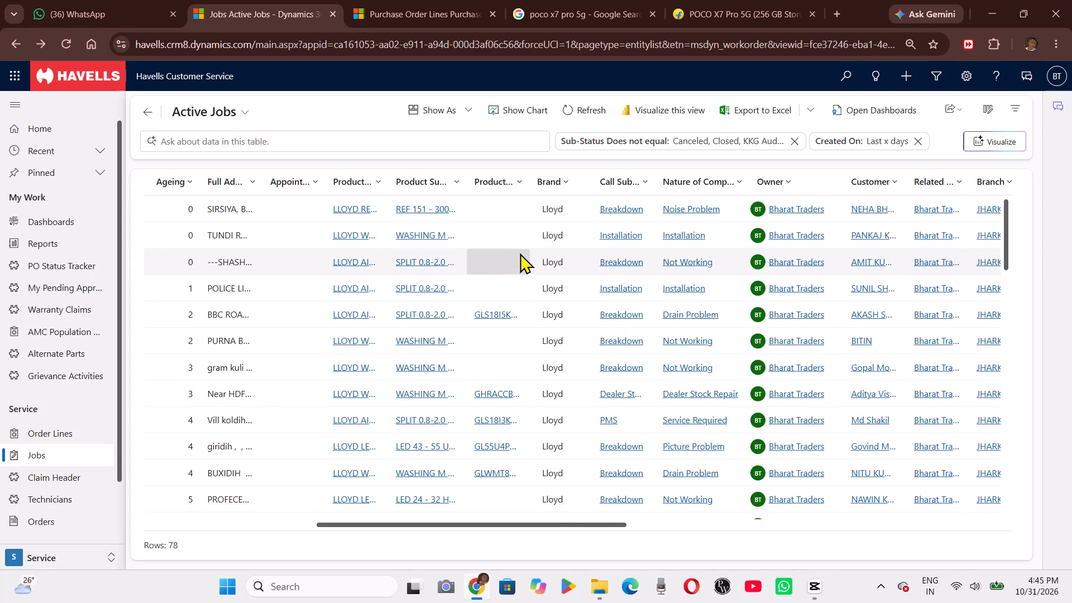
scroll(520, 253, "right", 1)
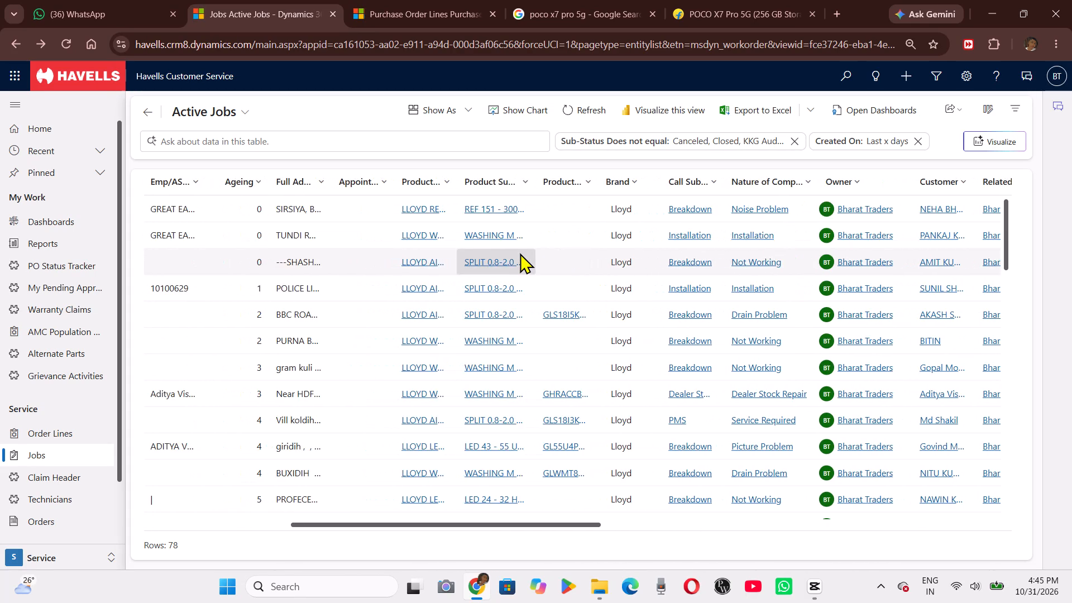
scroll(520, 253, "right", 2)
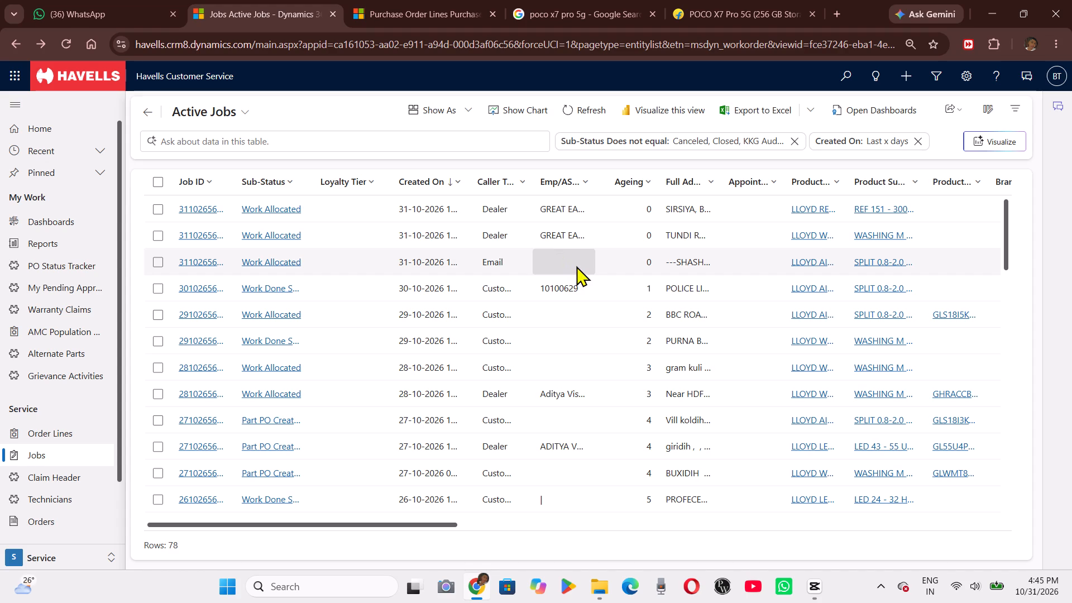
scroll(576, 266, "left", 3)
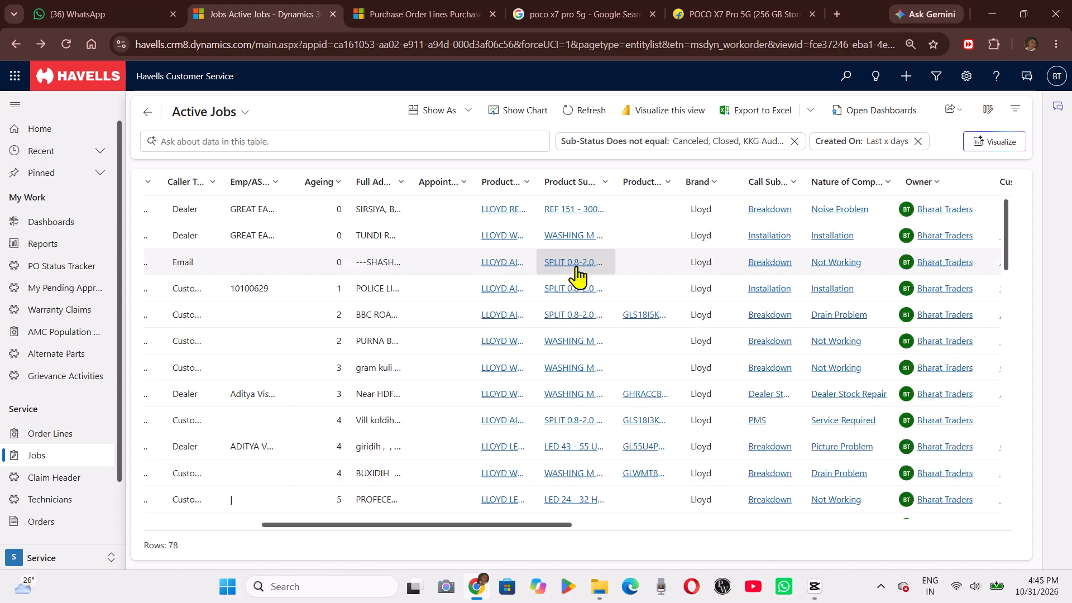
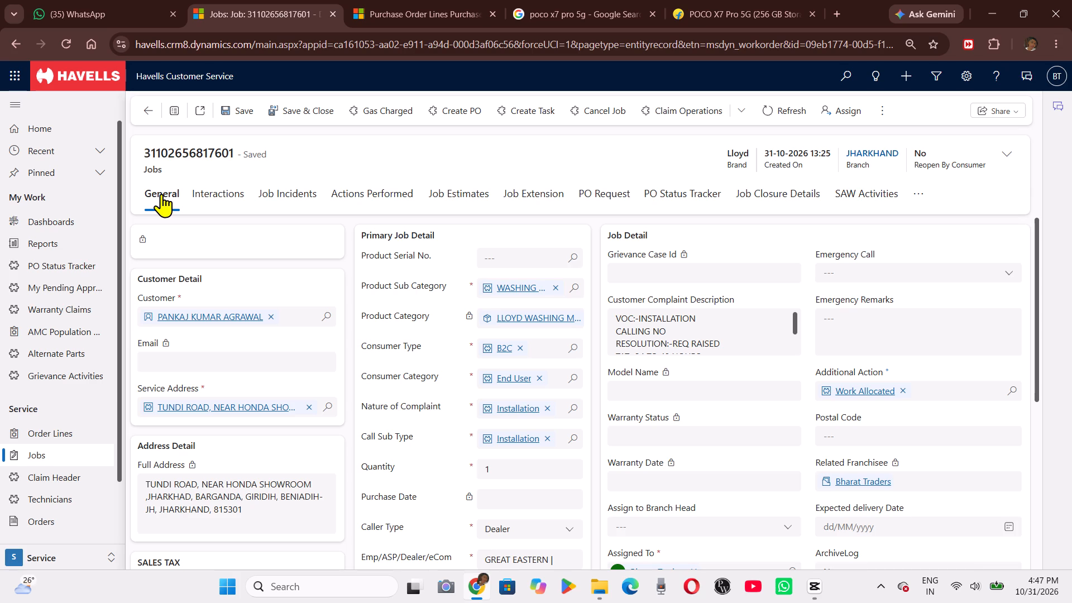
Check the closure details of the open Lloyd washing machine installation job and return to its general information.
left_click(794, 202)
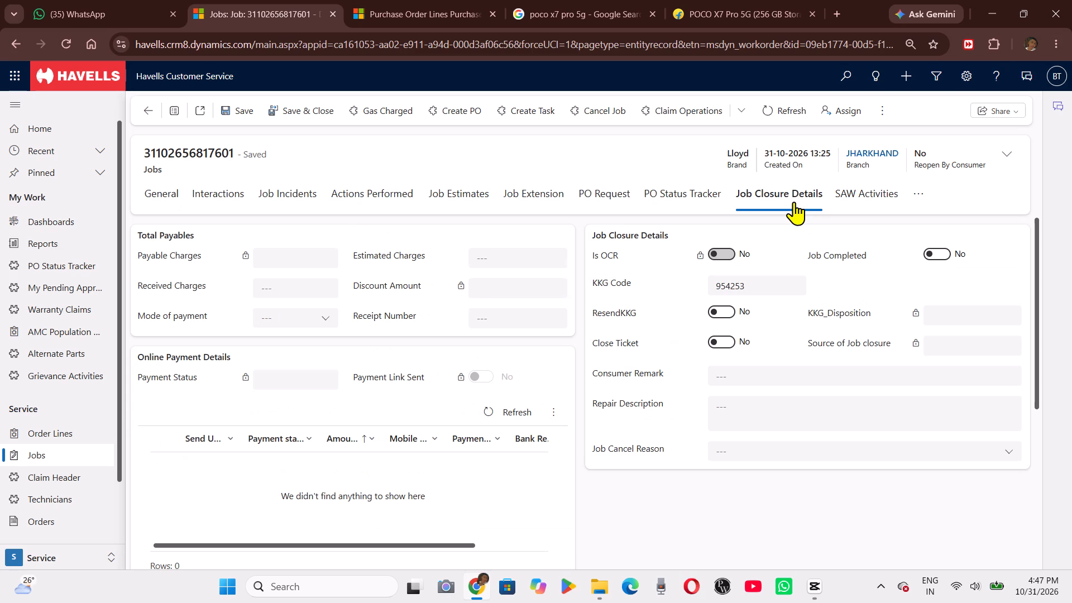
left_click(159, 189)
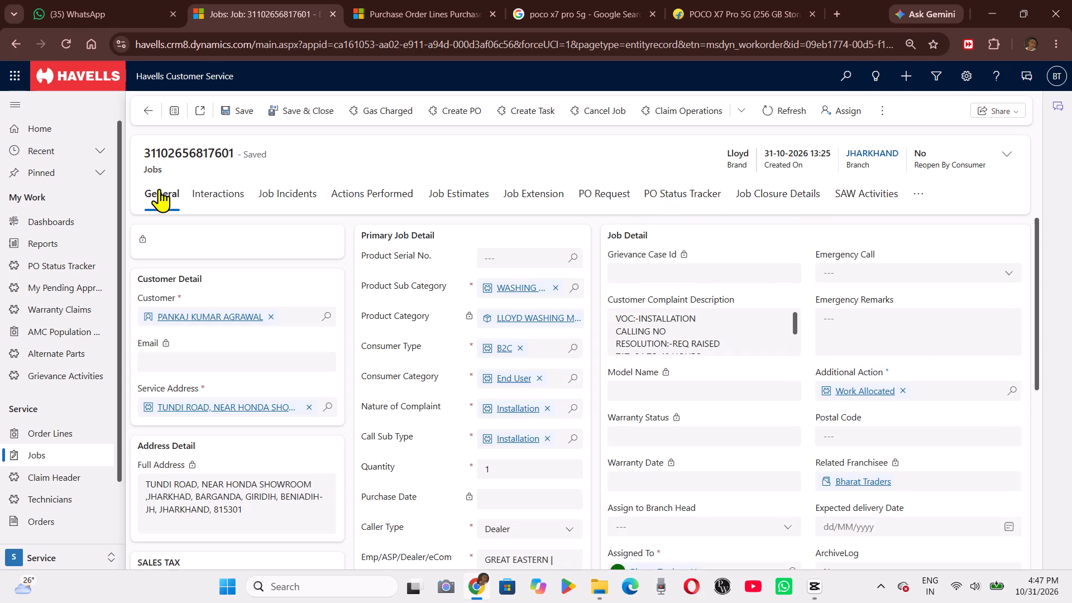
Refresh the installation job record and go back to the Active Jobs list.
left_click(762, 109)
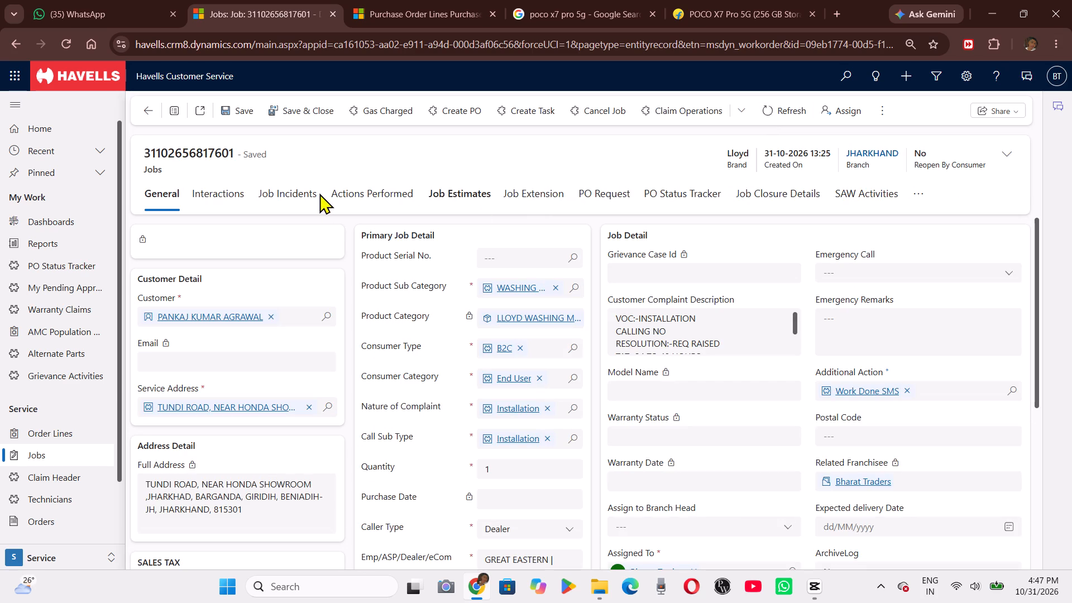
left_click(146, 117)
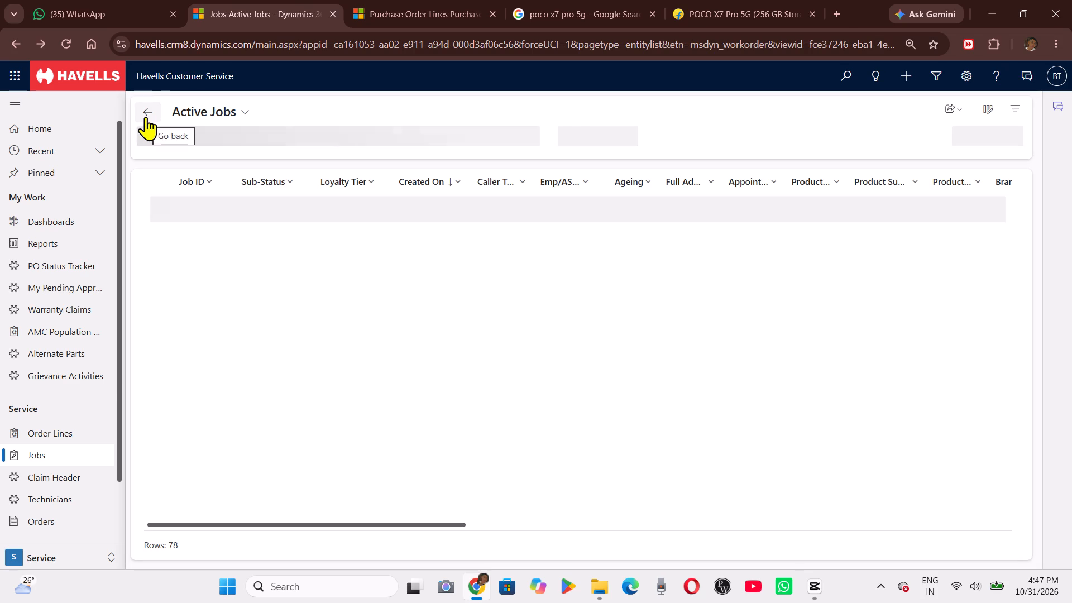
Examine the Active Jobs rows across sub-status, ageing, address, product, call sub-type, nature of complaint, owner and customer columns.
scroll(765, 327, "left", 2)
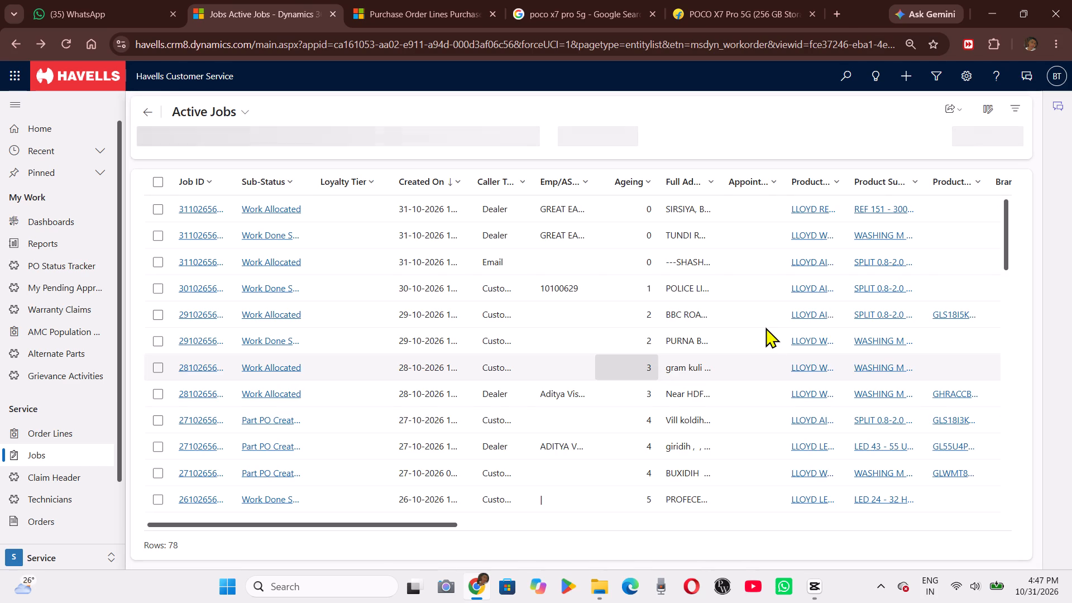
scroll(765, 327, "left", 1)
scroll(765, 327, "up", 1)
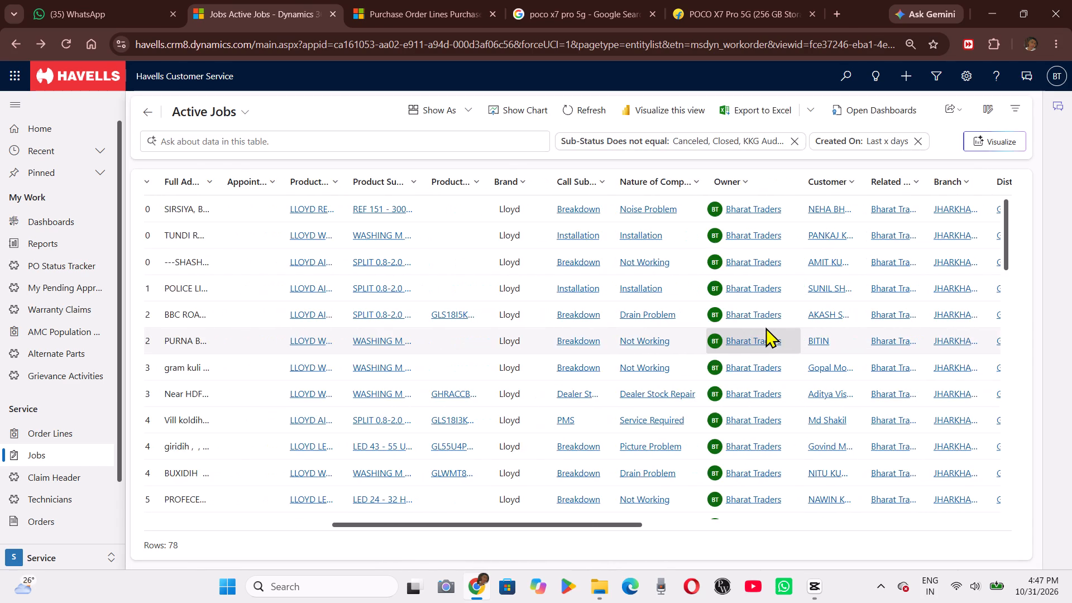
scroll(765, 327, "up", 1)
scroll(765, 327, "right", 1)
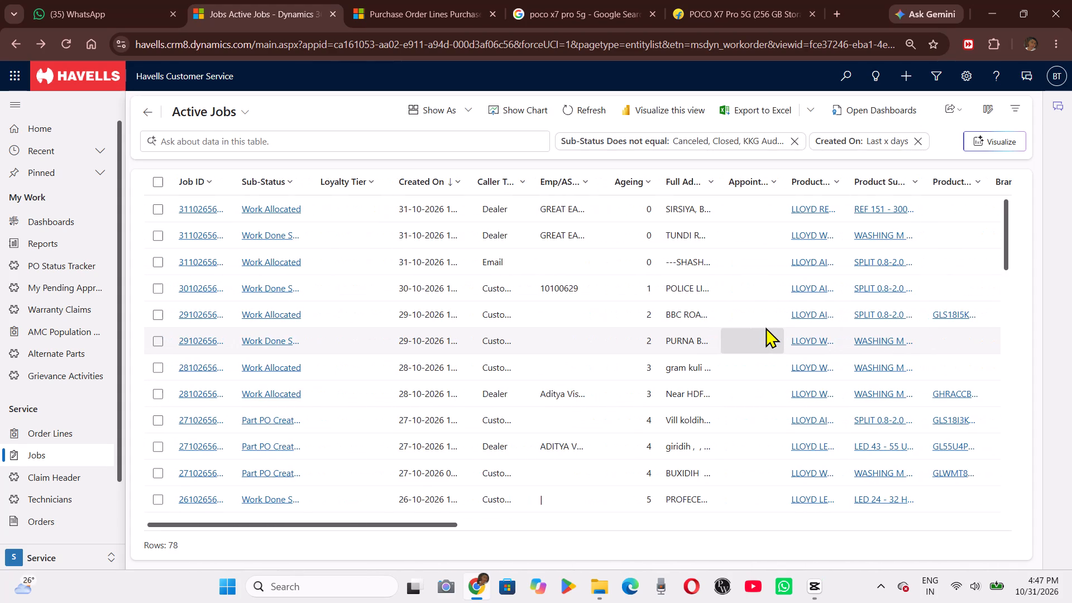
scroll(691, 261, "left", 2)
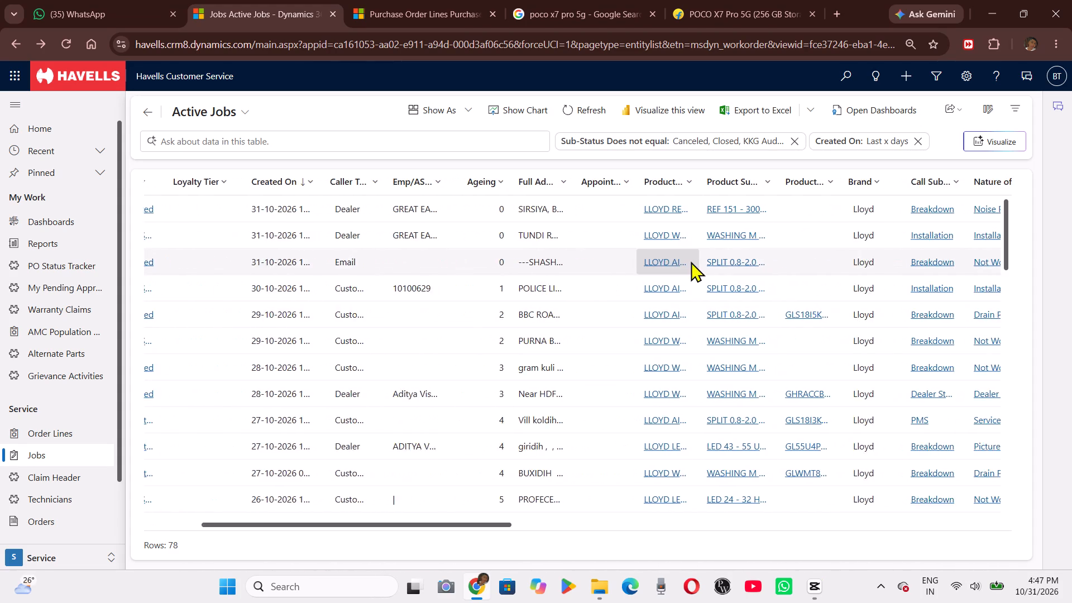
scroll(691, 261, "left", 3)
scroll(691, 261, "right", 2)
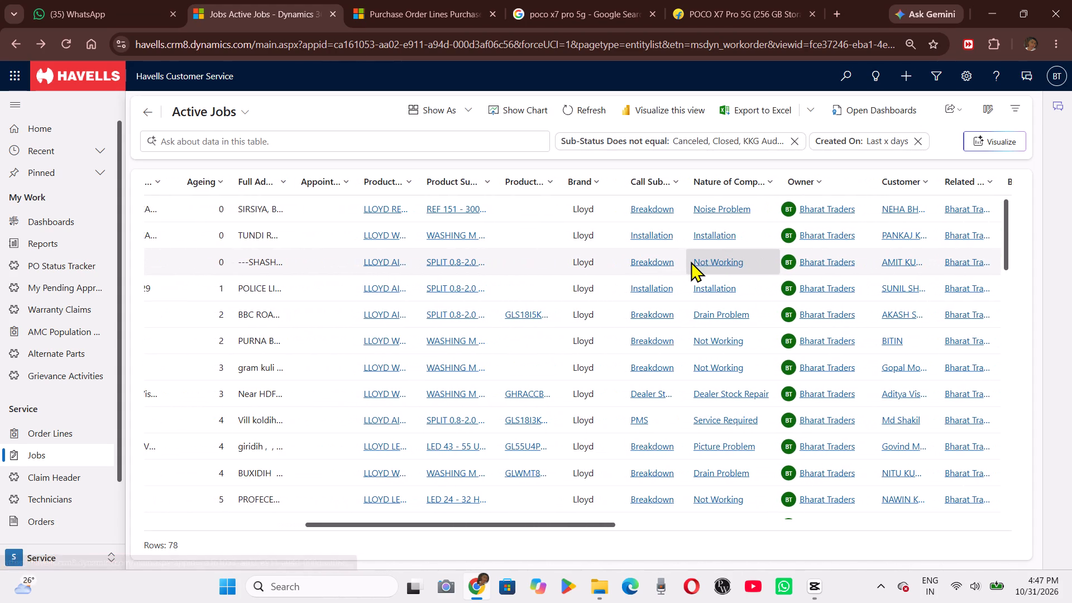
scroll(691, 261, "right", 1)
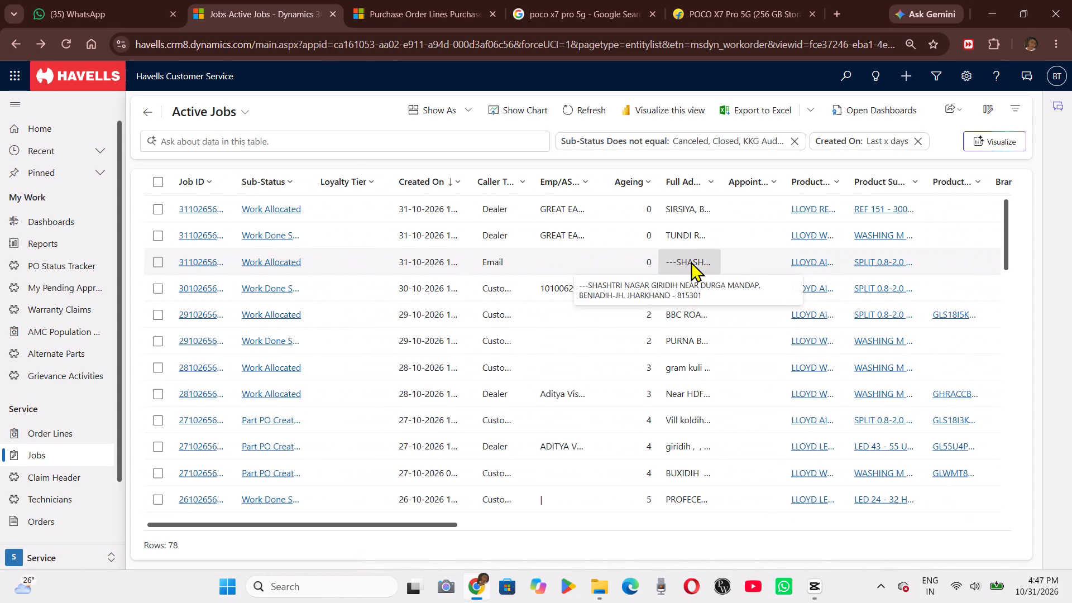
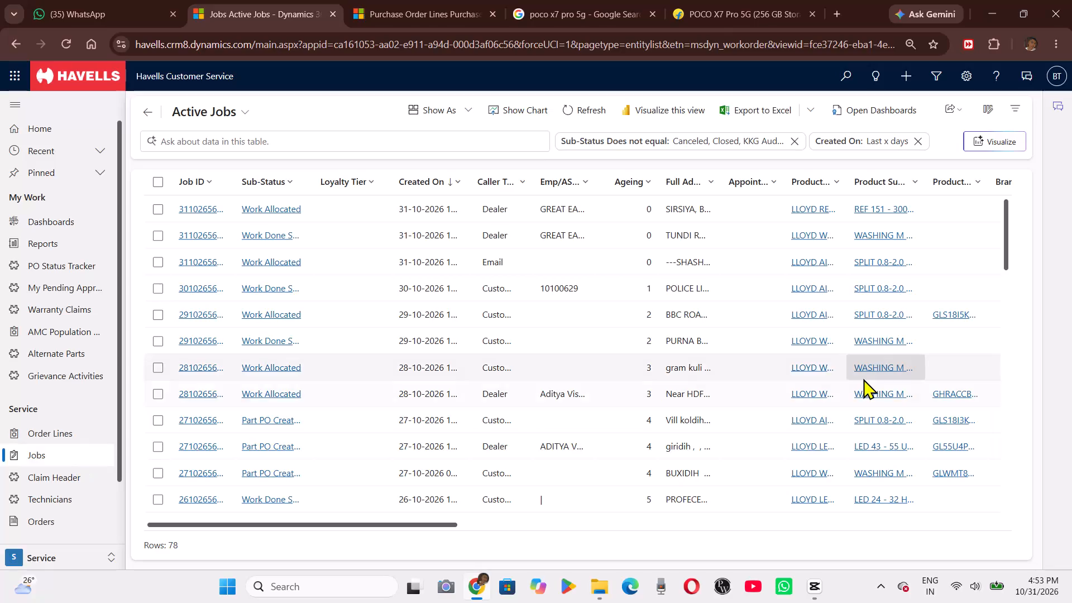
Review the Active Jobs rows across the product, brand, call sub-type, nature of complaint, owner, customer and branch columns.
scroll(863, 379, "left", 4)
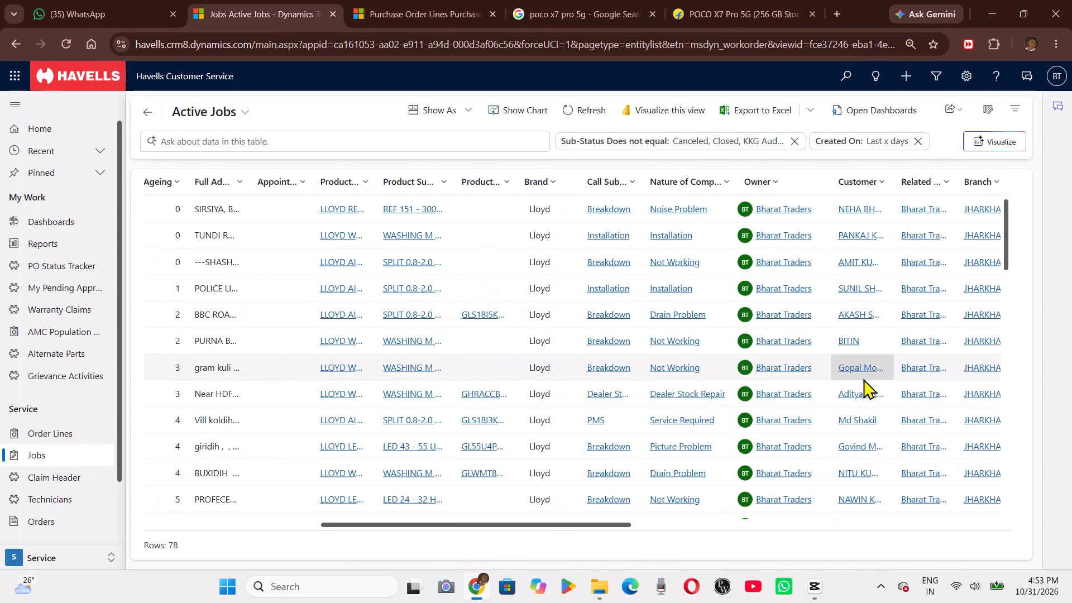
scroll(863, 379, "left", 1)
scroll(863, 379, "up", 1)
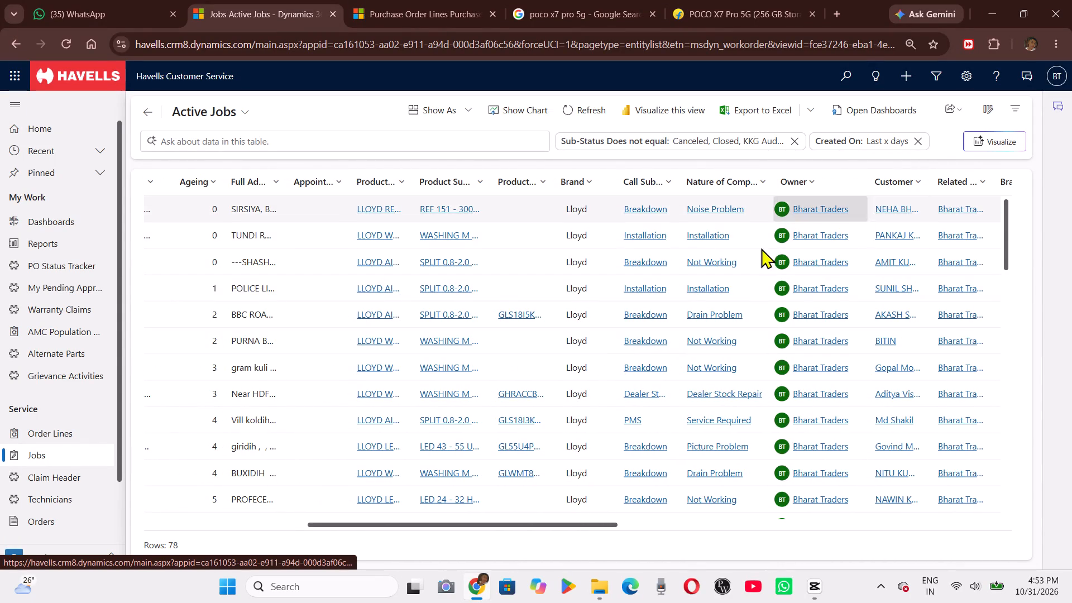
scroll(703, 272, "right", 2)
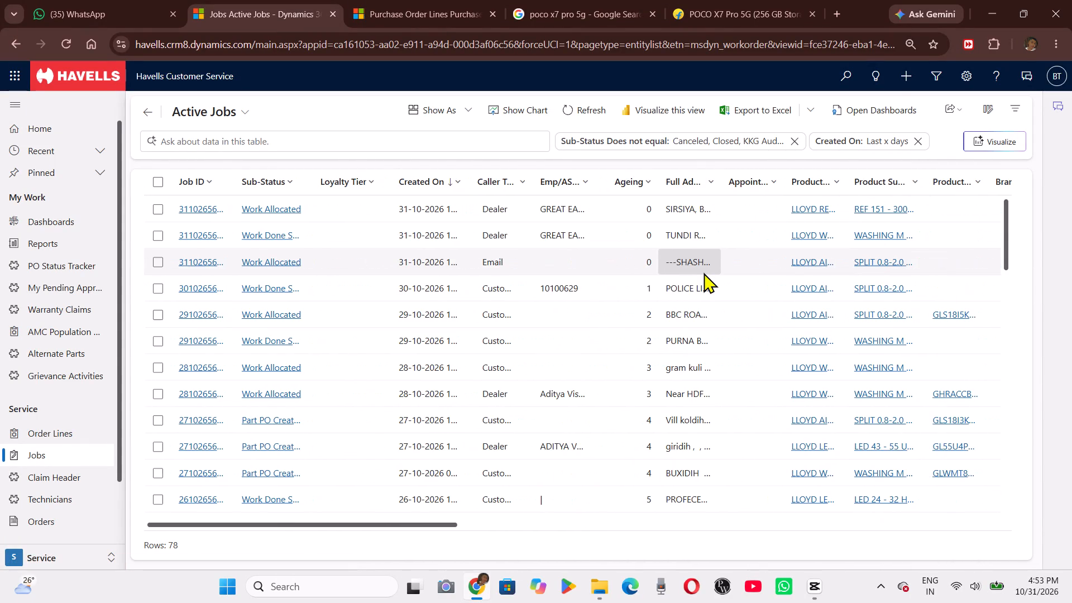
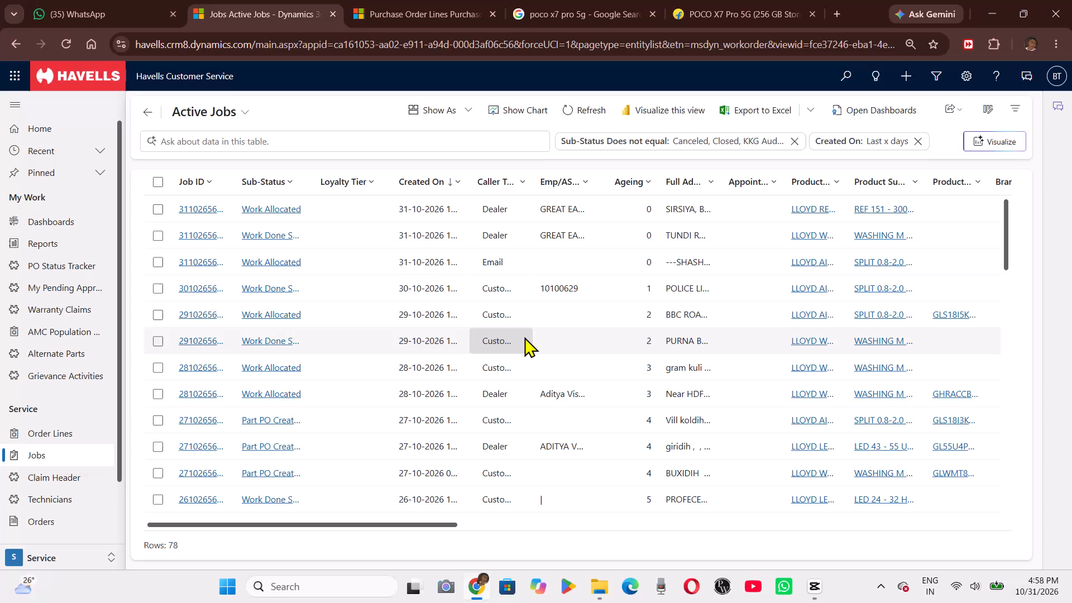
Refresh the Active Jobs list.
scroll(524, 337, "left", 1)
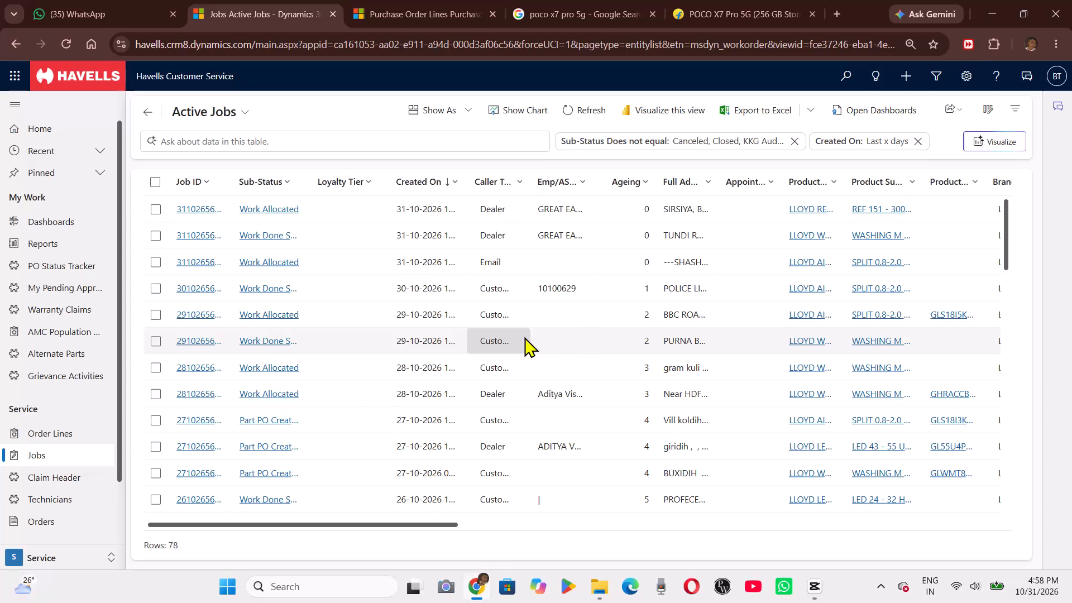
scroll(524, 337, "left", 1)
scroll(524, 337, "up", 2)
scroll(524, 337, "right", 2)
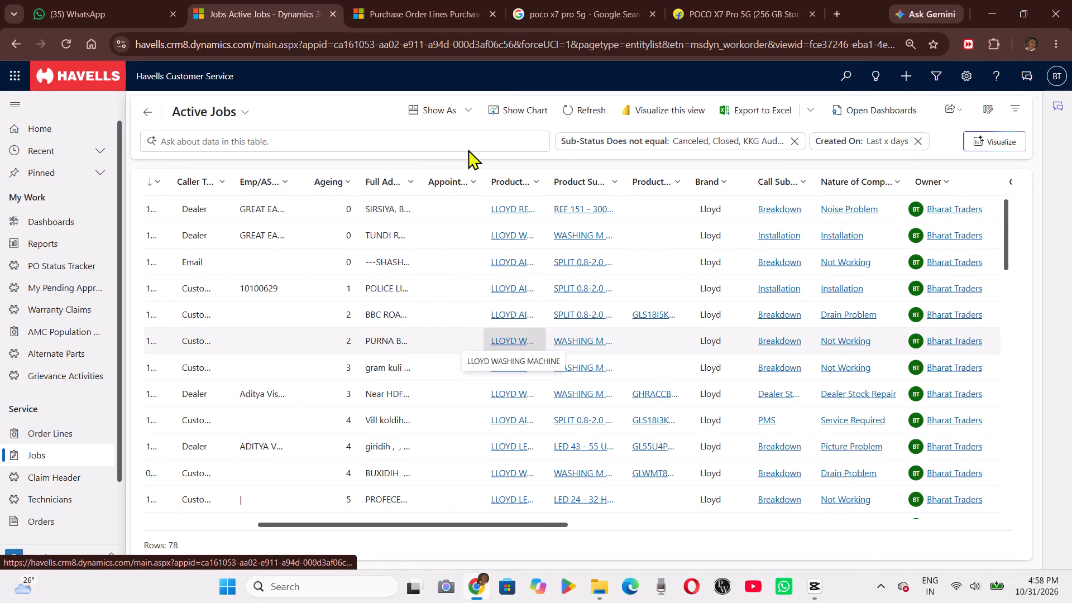
left_click(571, 99)
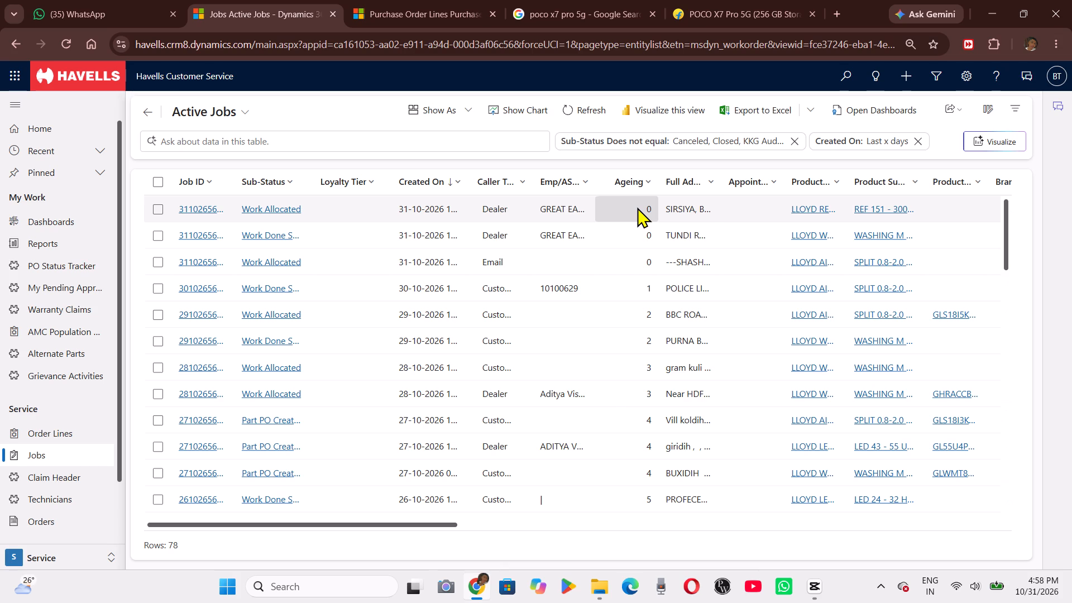
Review the refreshed Active Jobs rows across the job, ageing, product, brand, complaint, owner and customer columns.
scroll(686, 273, "left", 2)
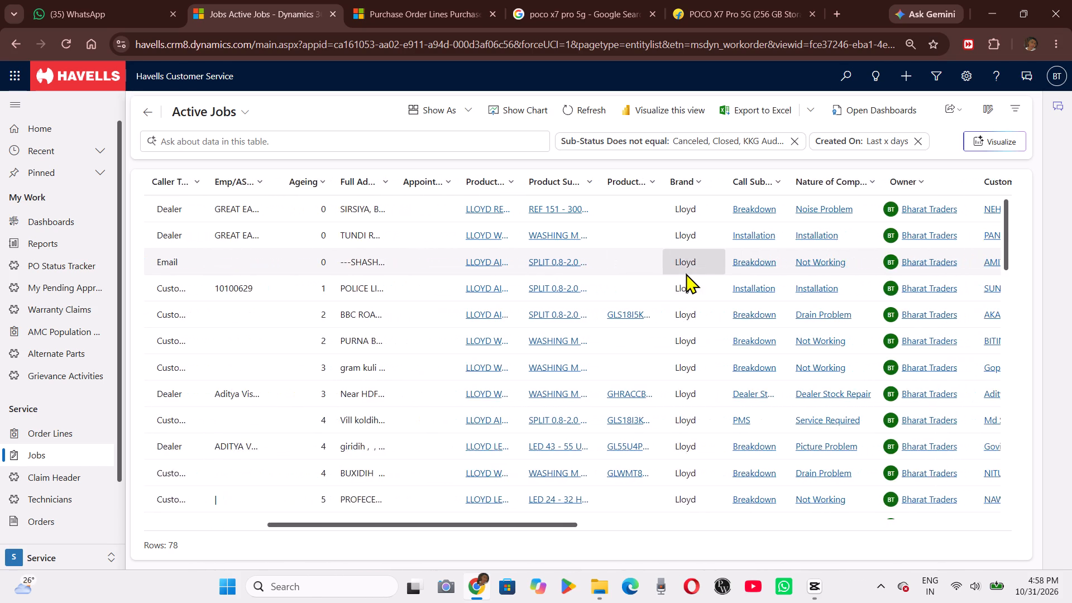
scroll(686, 273, "left", 2)
scroll(686, 273, "right", 1)
scroll(686, 273, "left", 1)
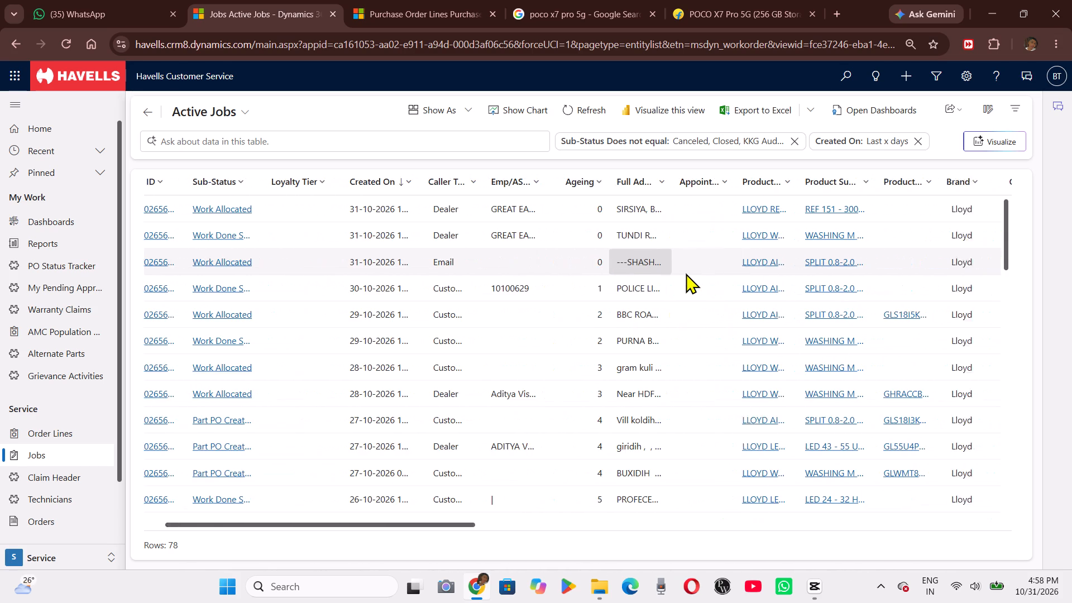
scroll(686, 273, "left", 1)
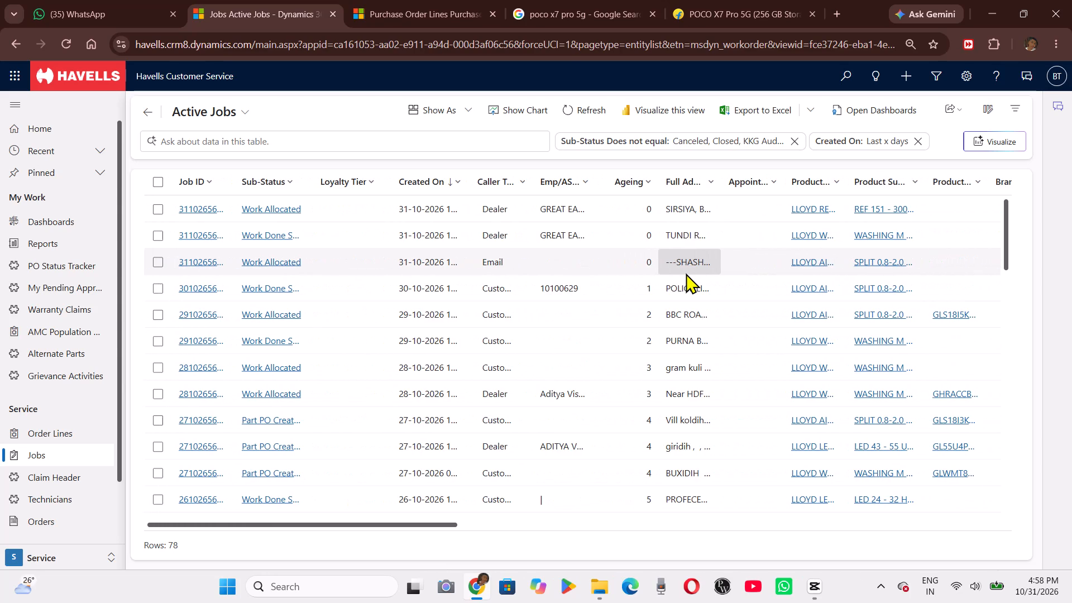
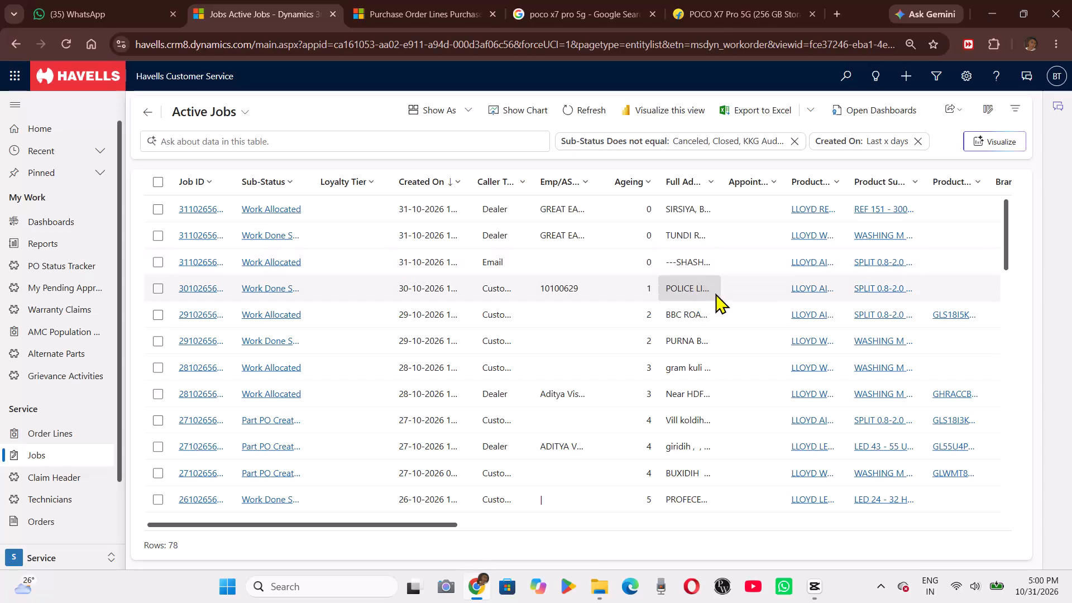
Open the Lloyd air conditioner job with caller type Email from Active Jobs and bring up its Product Serial No. lookup.
triple_click(728, 261)
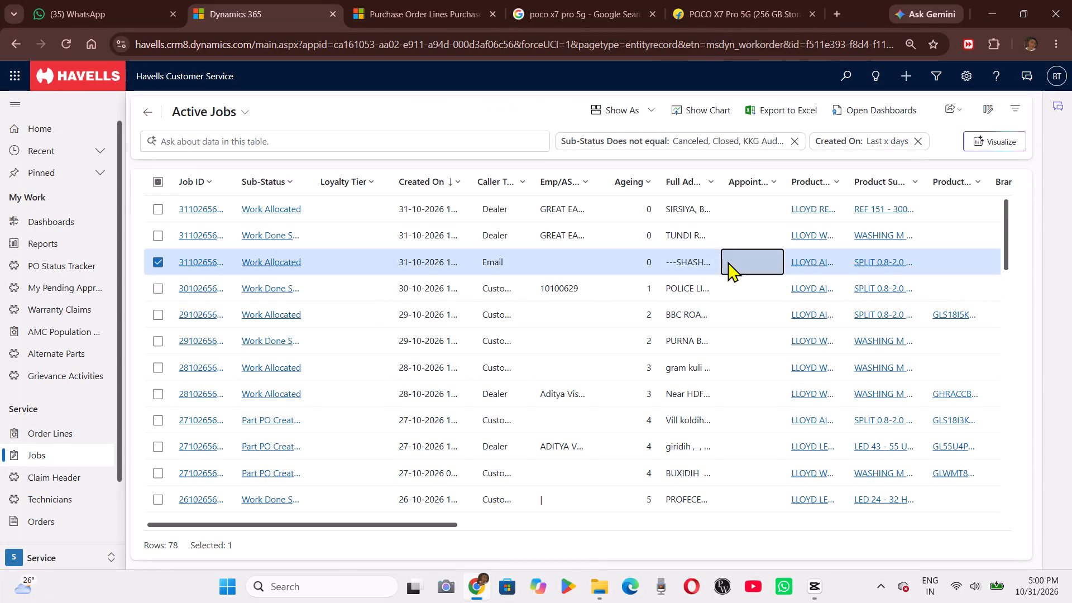
left_click(576, 261)
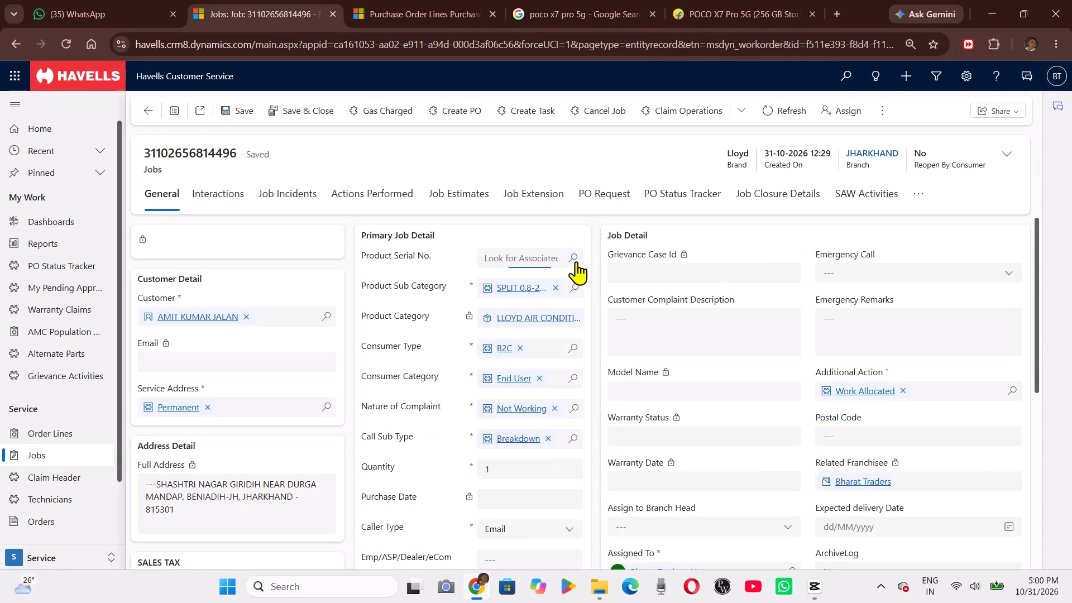
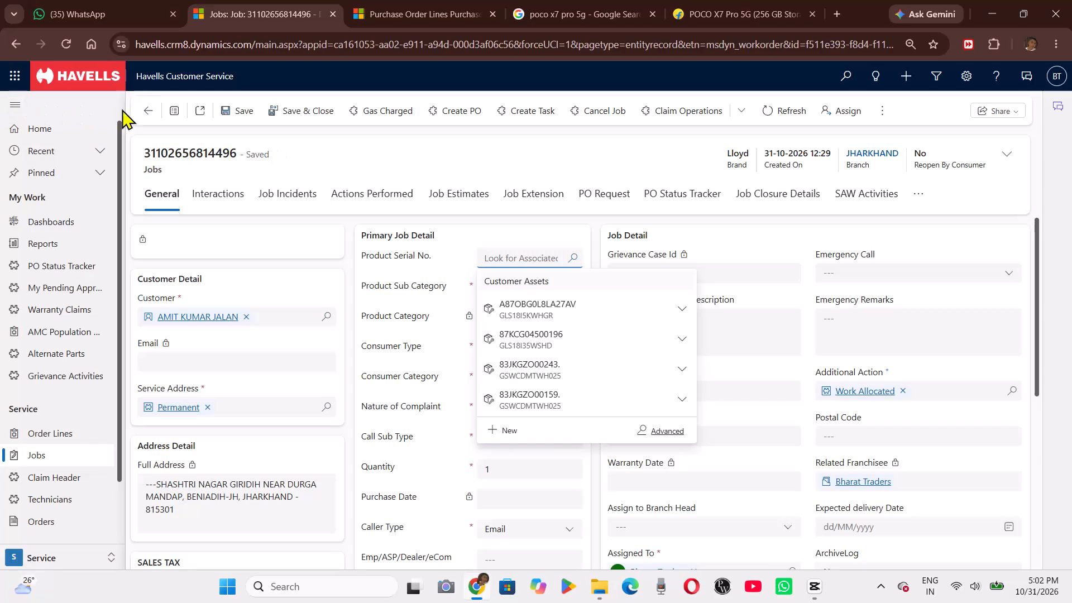
Dismiss the Product Serial No. lookup without choosing an asset and go back from the Lloyd air conditioner job to Active Jobs.
left_click(145, 107)
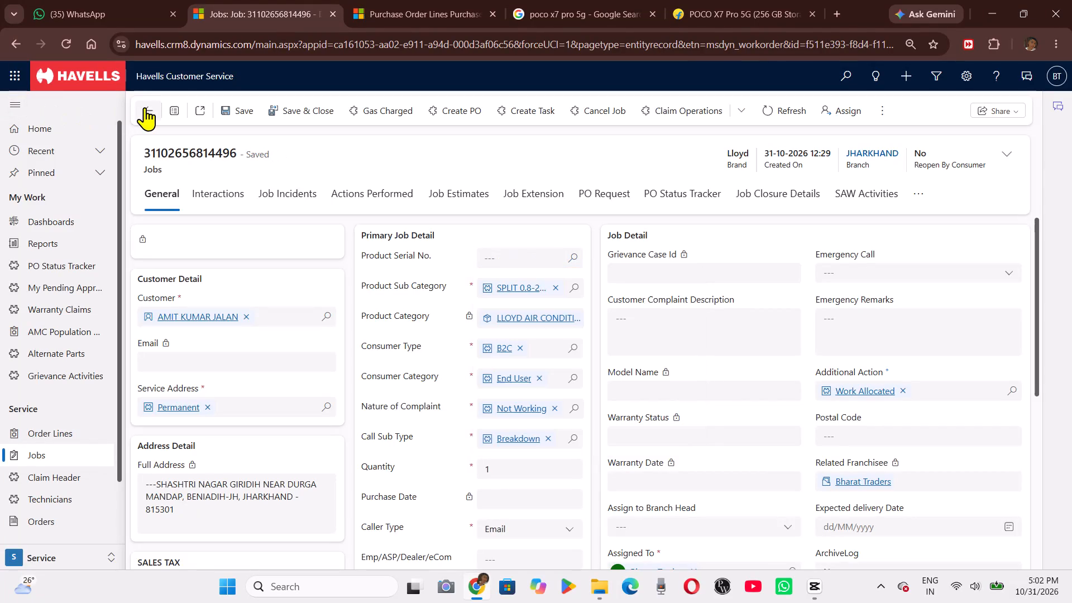
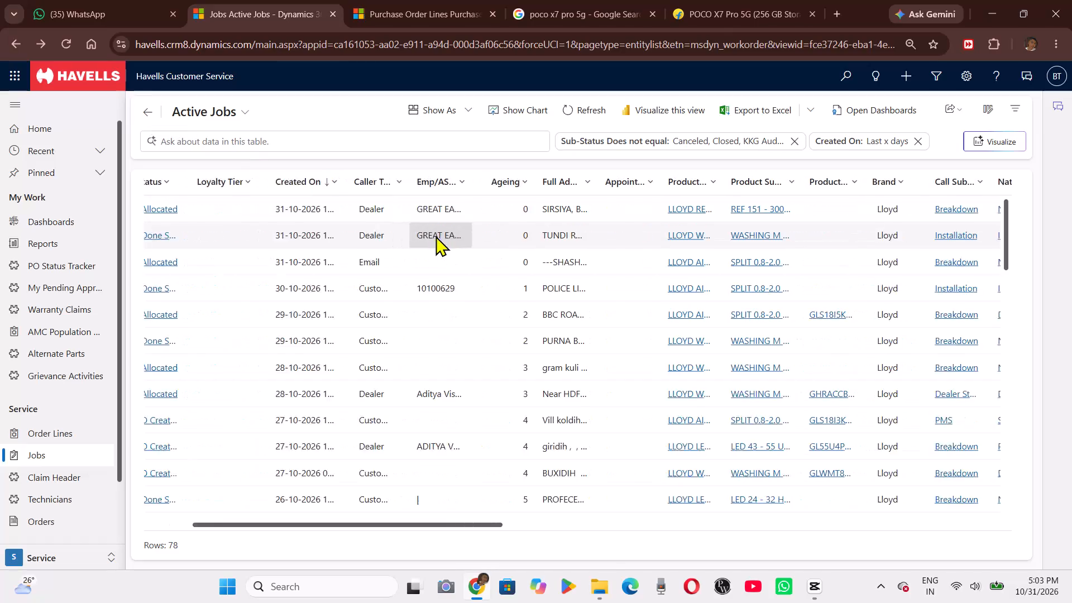
Open the Lloyd refrigerator Noise Problem breakdown job from Active Jobs and check its Product Serial No. lookup without choosing an asset.
scroll(435, 236, "left", 2)
scroll(435, 236, "right", 1)
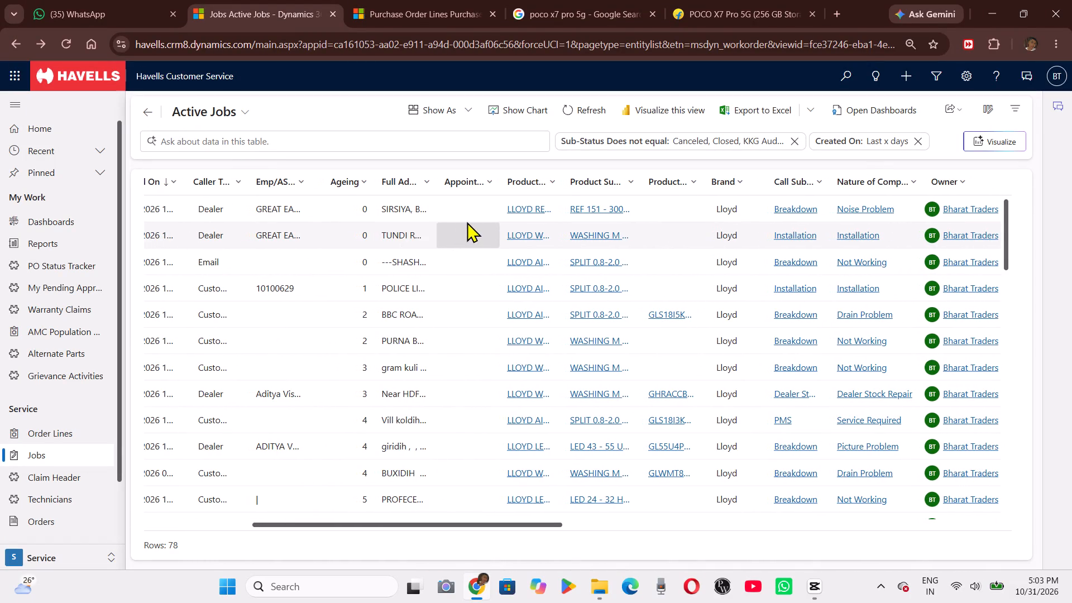
triple_click(461, 216)
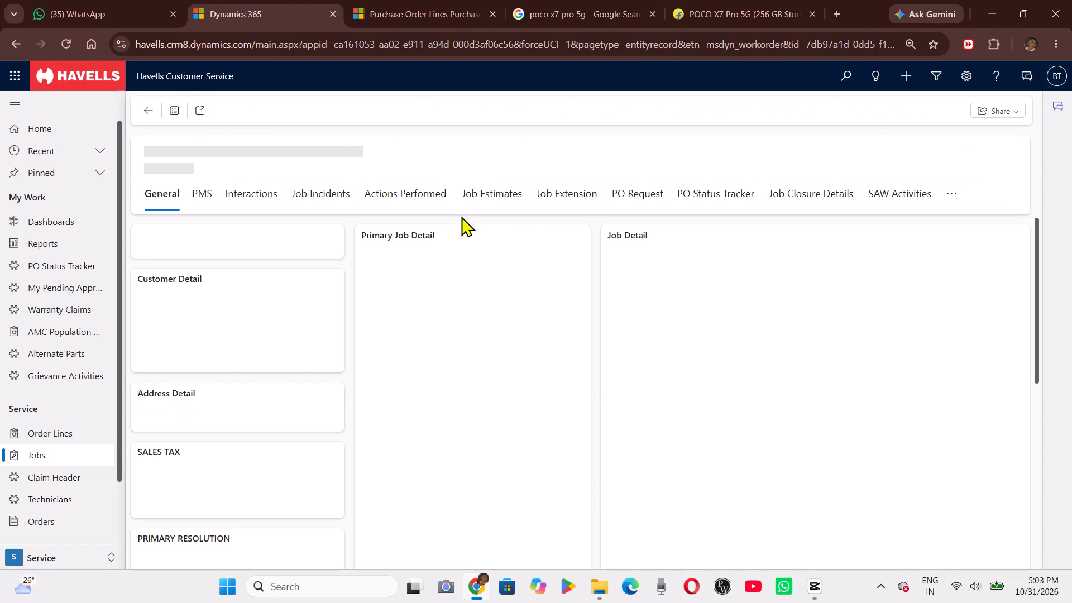
left_click(575, 257)
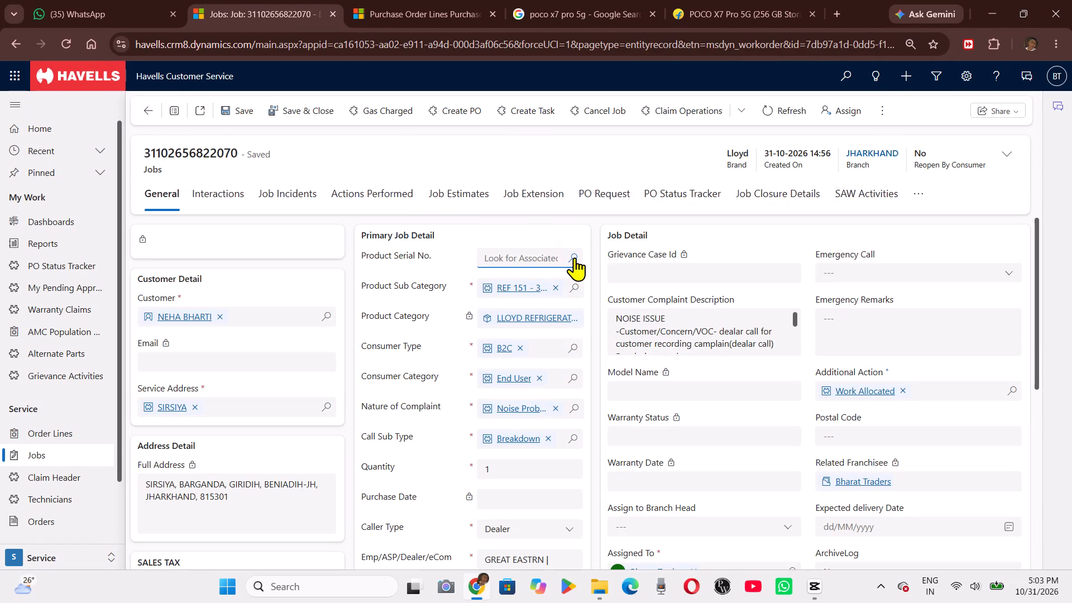
left_click(463, 214)
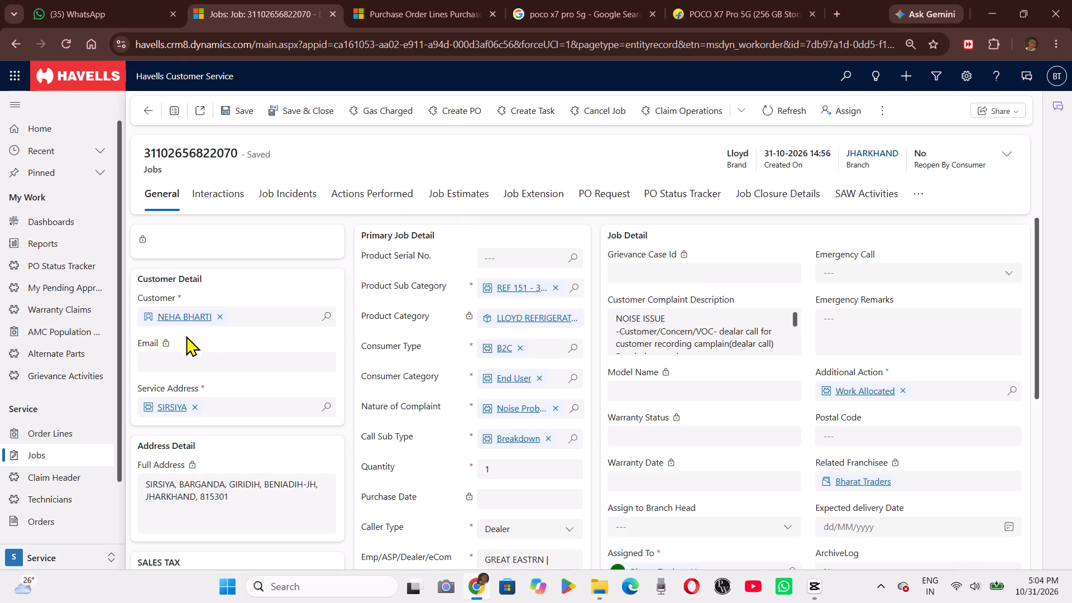
View the customer's consumer record linked to the refrigerator job and go back to the job.
left_click(190, 319)
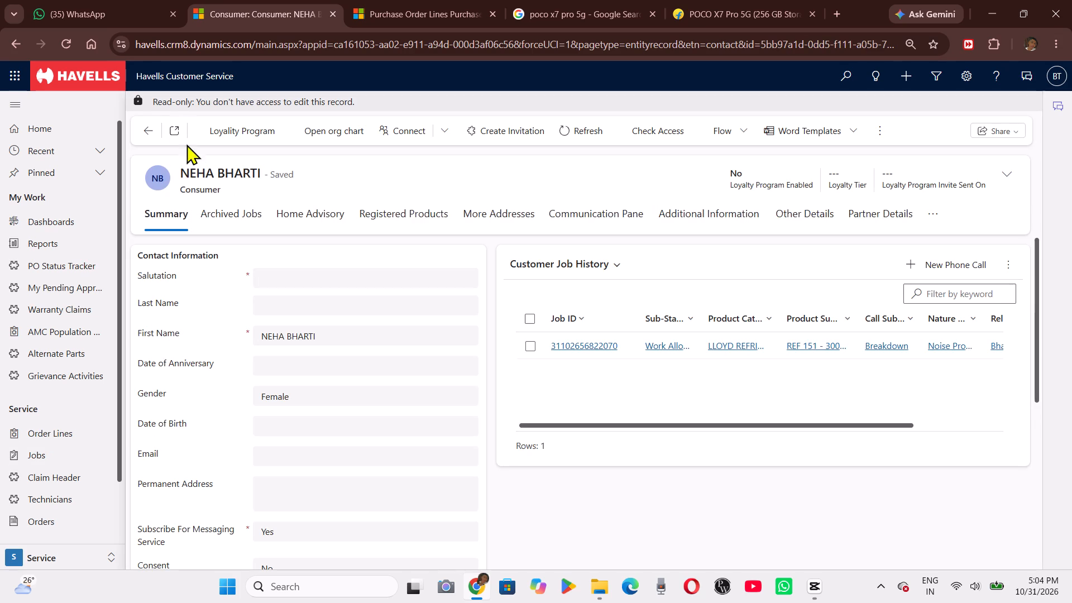
left_click(147, 133)
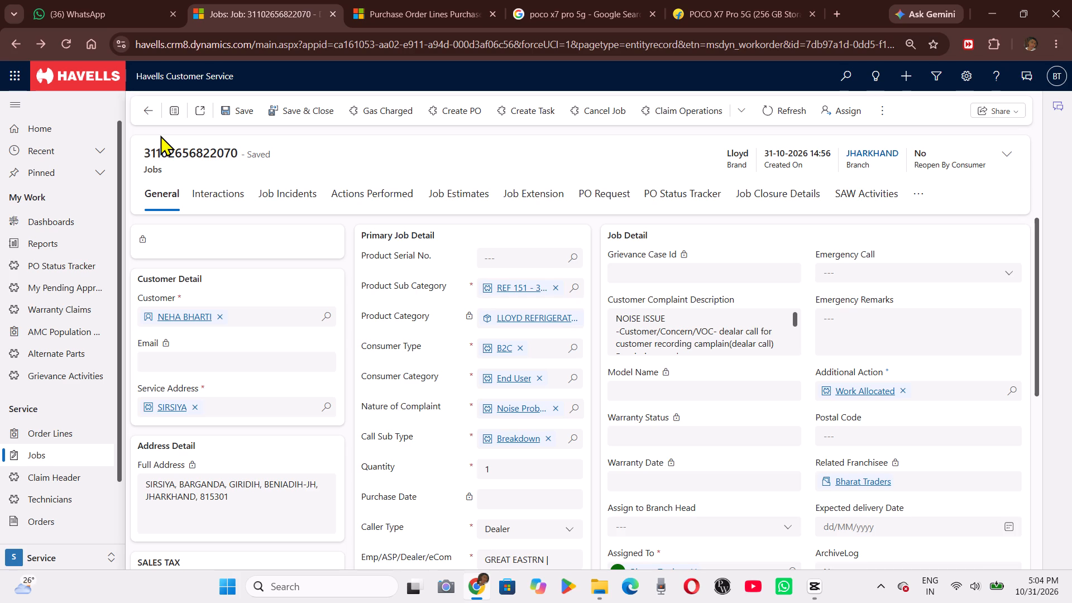
Review the refrigerator job's Job Closure Details and return to its General details, dismissing the customer contact card.
left_click(764, 186)
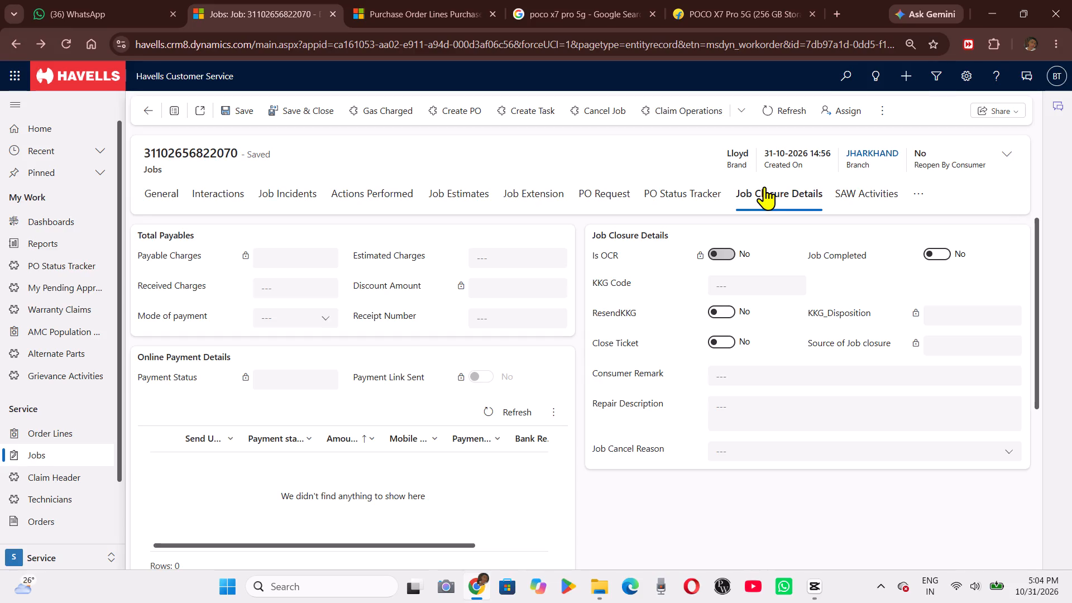
left_click(177, 198)
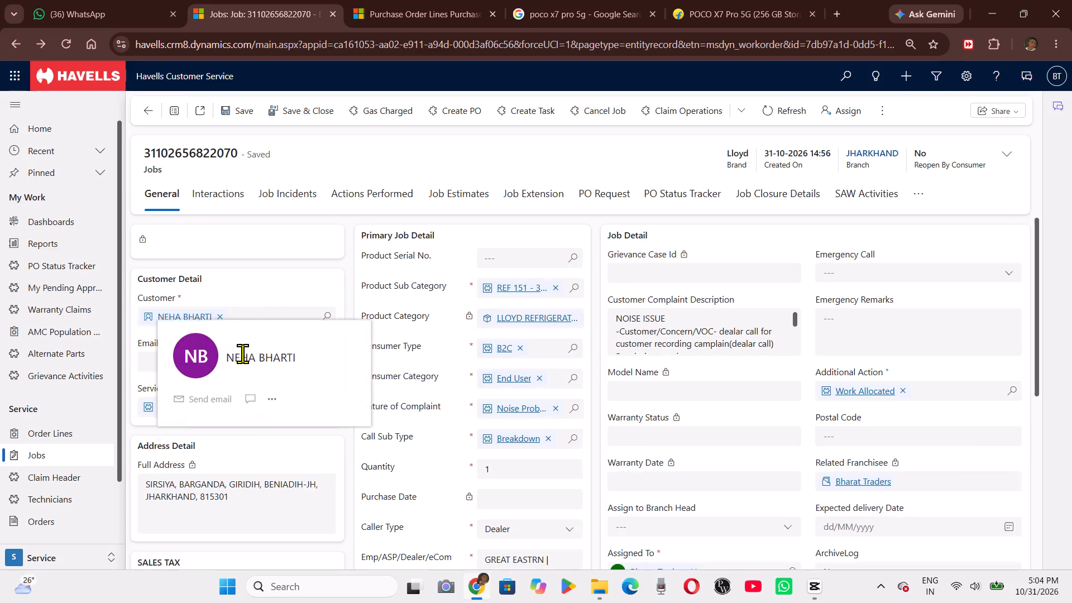
left_click(356, 178)
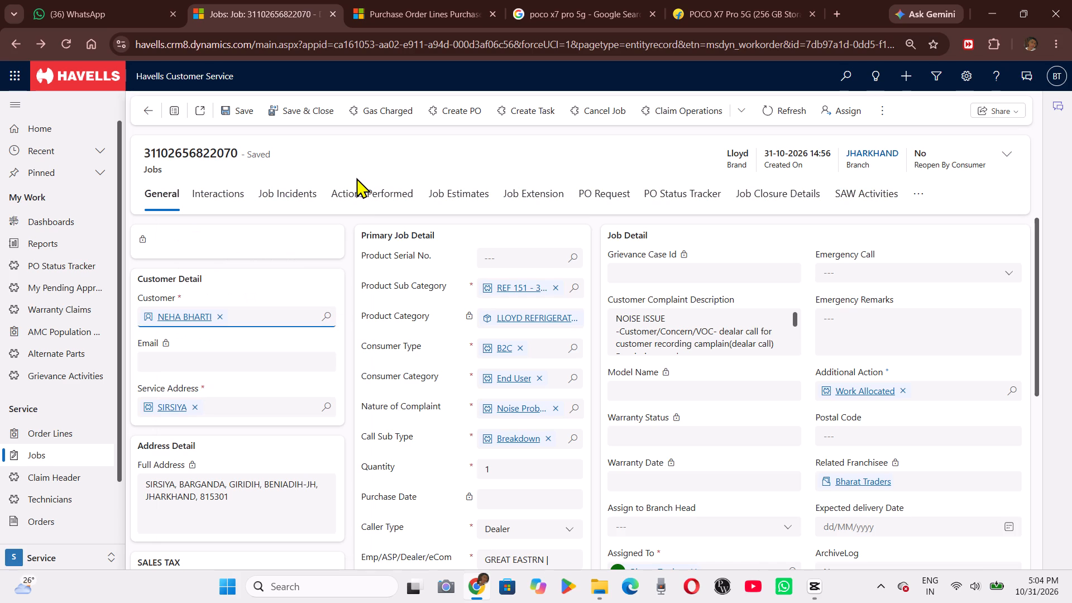
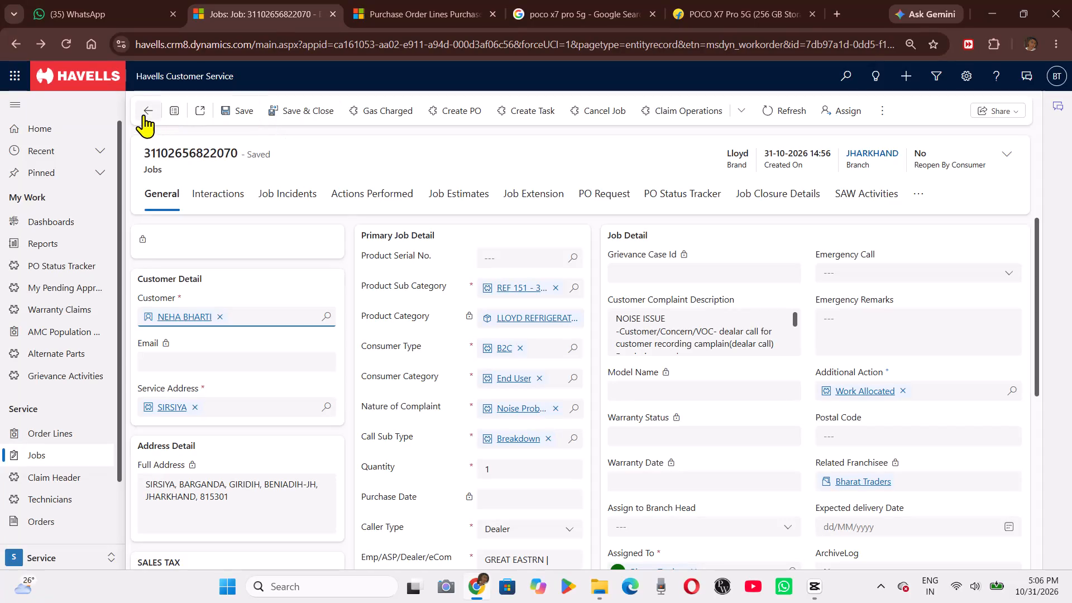
Return to the Active Jobs list and review the jobs' call sub-type, nature of complaint, owner and customer columns.
left_click(140, 113)
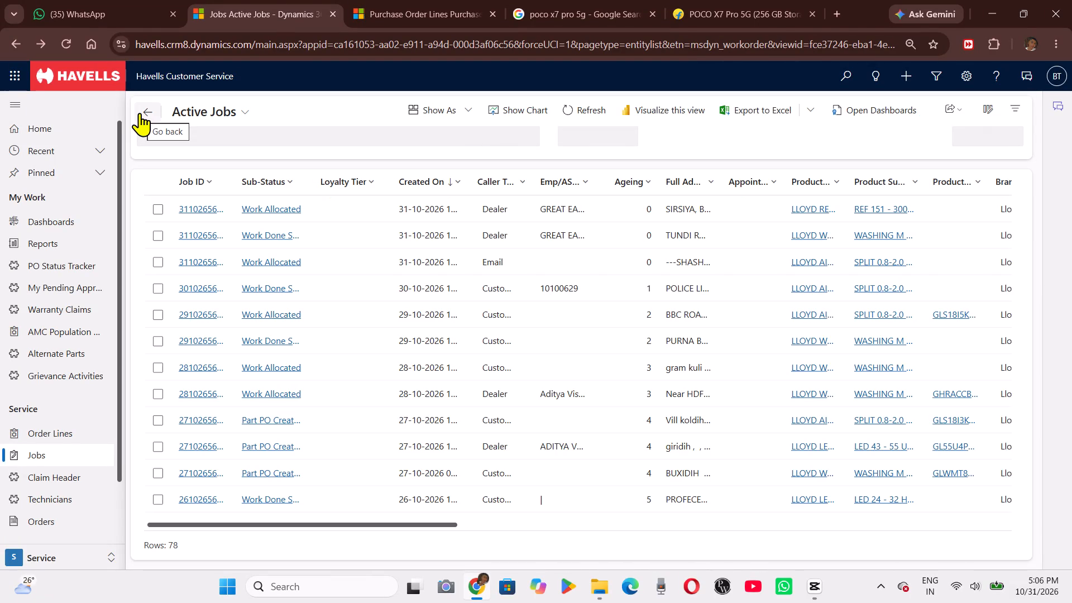
scroll(714, 323, "left", 4)
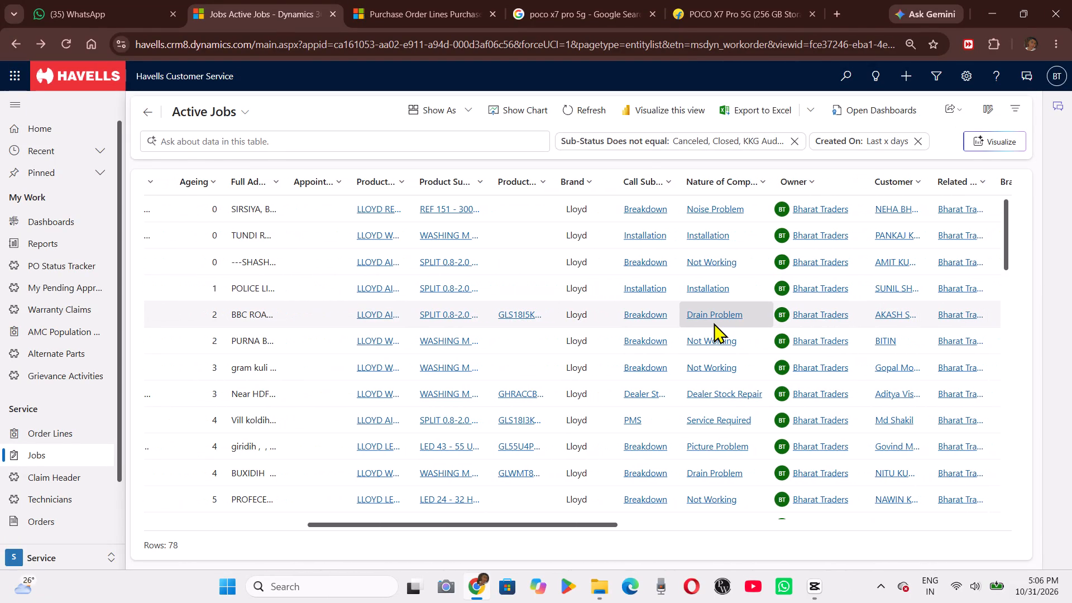
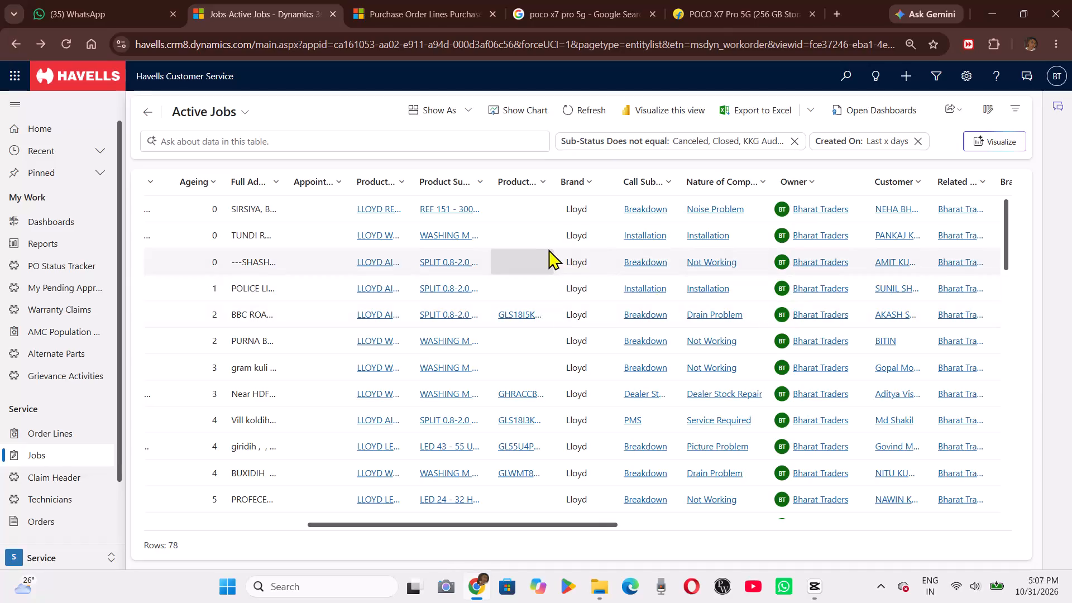
Open the Lloyd split air conditioner breakdown job with ageing 0 and the Not Working complaint from the Active Jobs list.
left_click(542, 252)
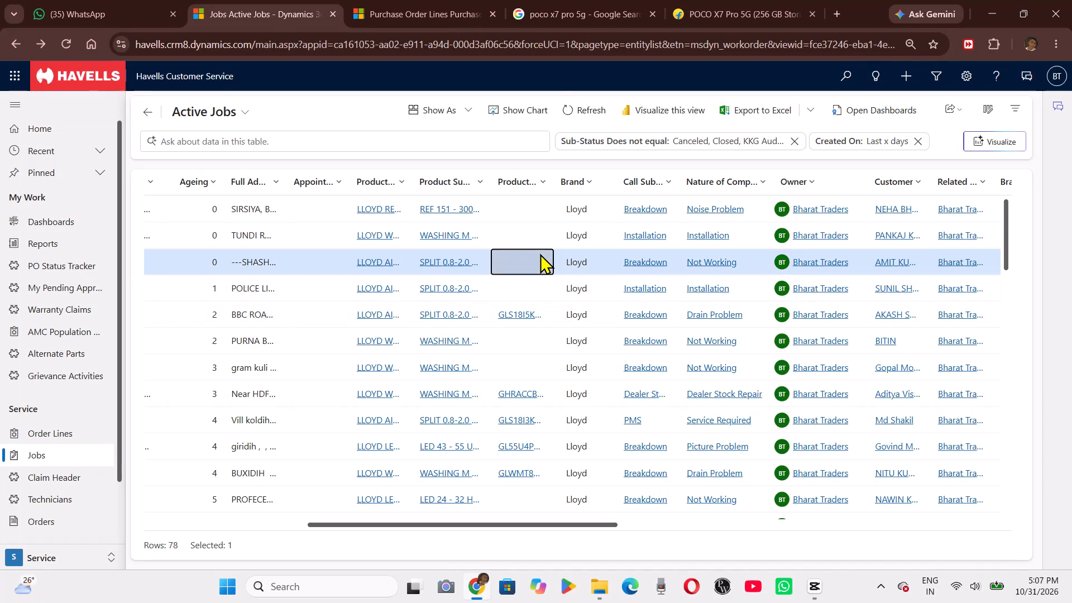
left_click(540, 253)
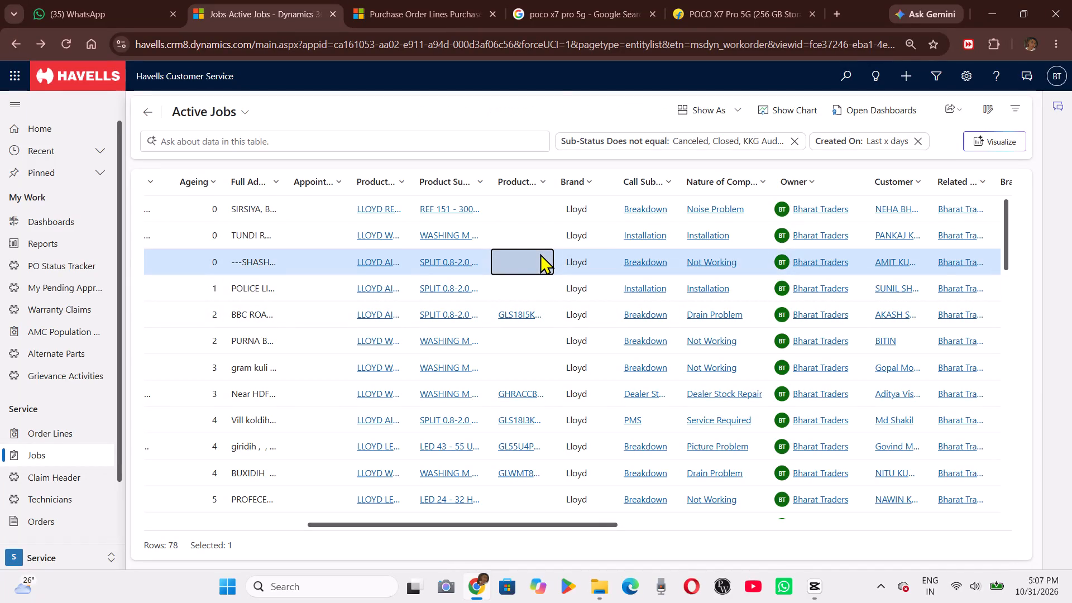
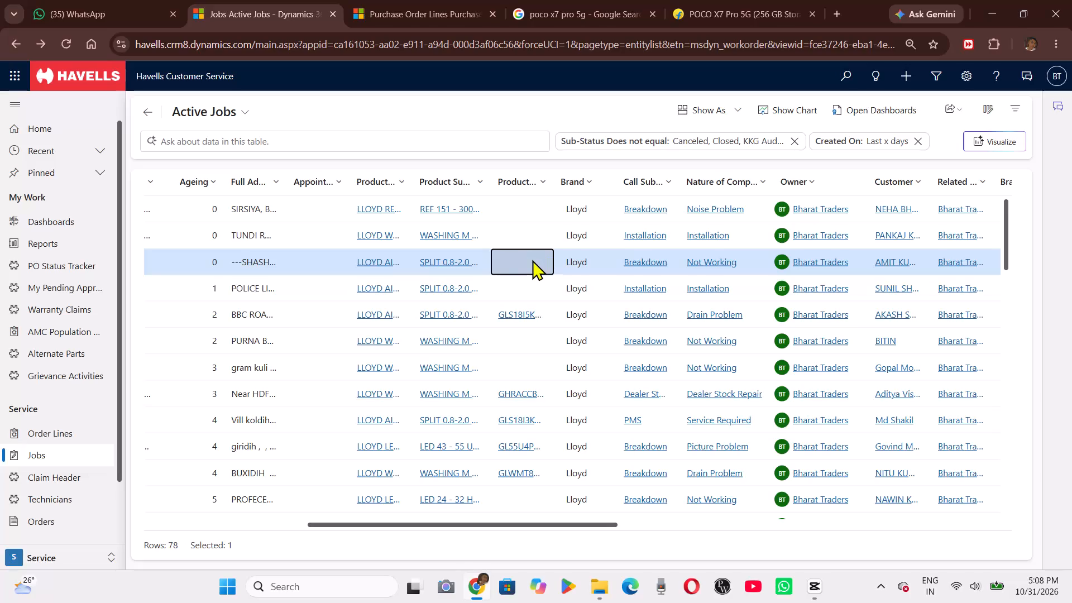
Open the Lloyd split air conditioner breakdown job with caller type Email and ageing 0 from the Active Jobs list.
scroll(535, 262, "right", 2)
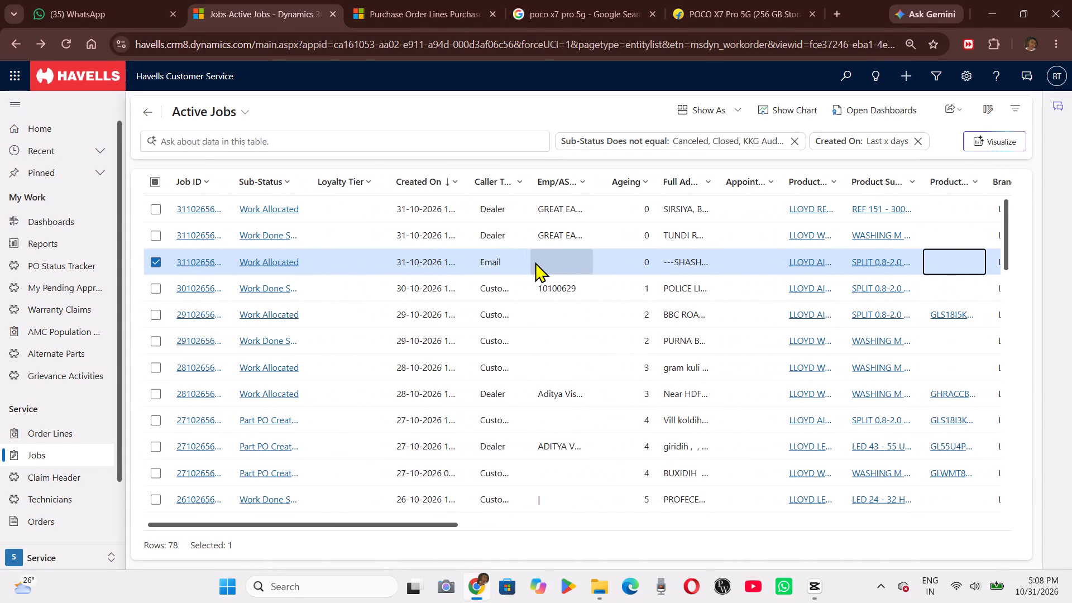
triple_click(585, 261)
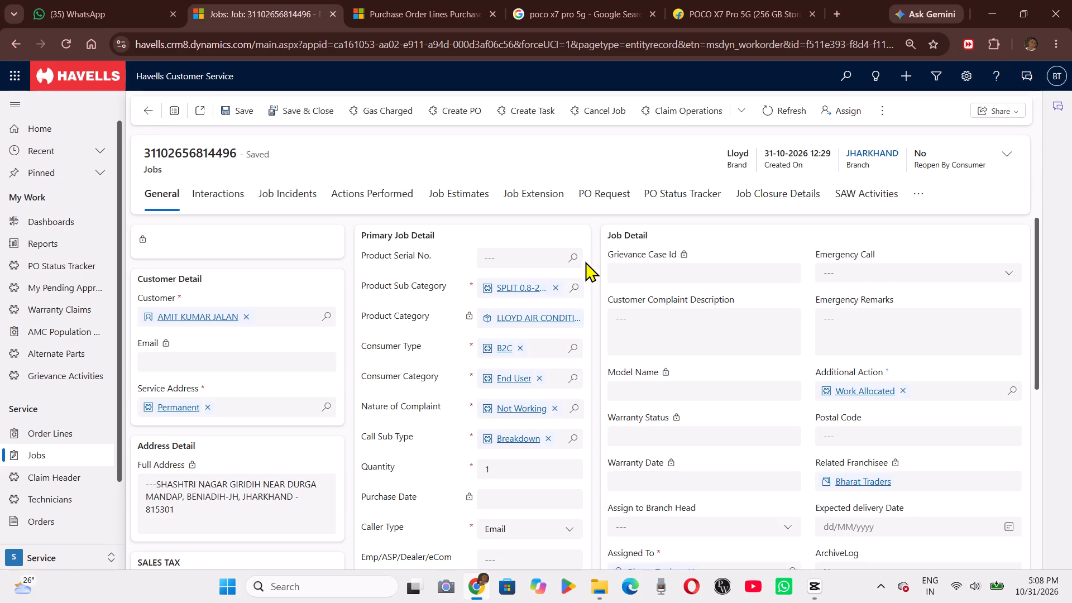
Check the customer assets offered for the job's Product Serial No. and close the lookup without choosing one.
left_click(568, 250)
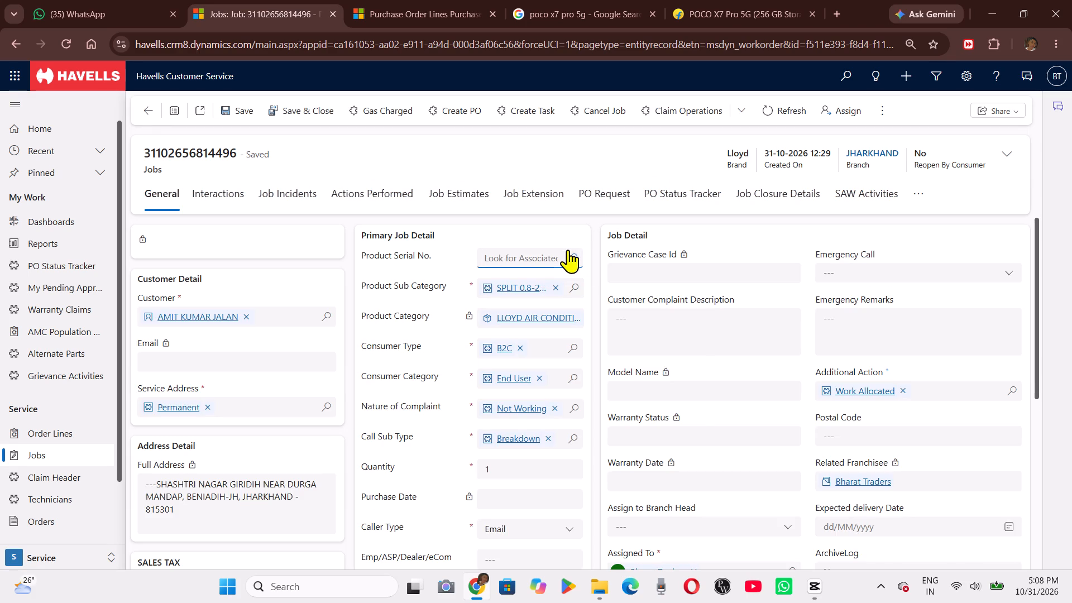
scroll(569, 343, "down", 2)
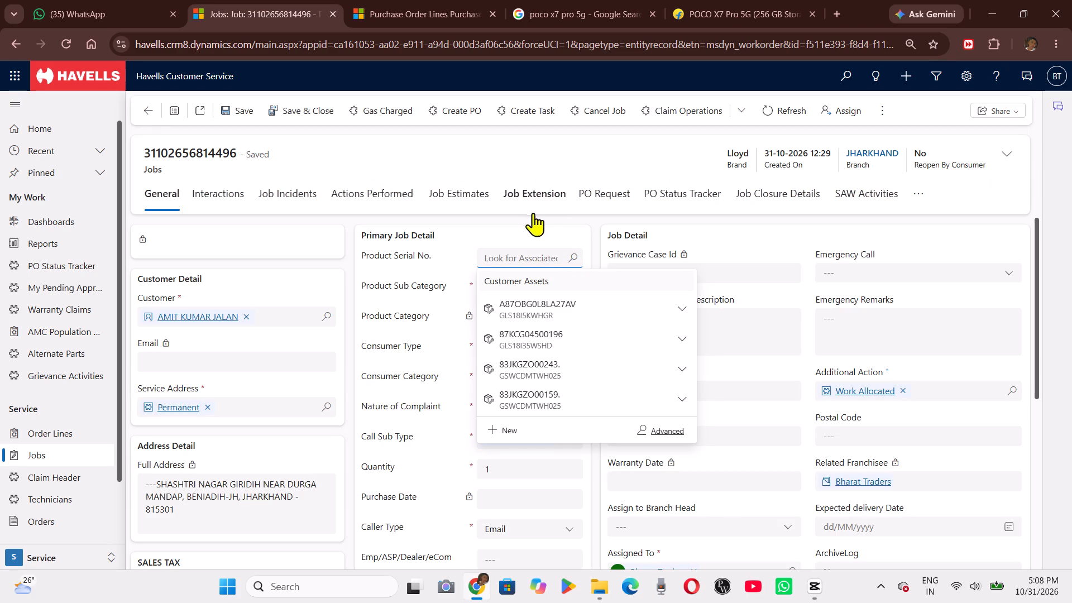
left_click(525, 222)
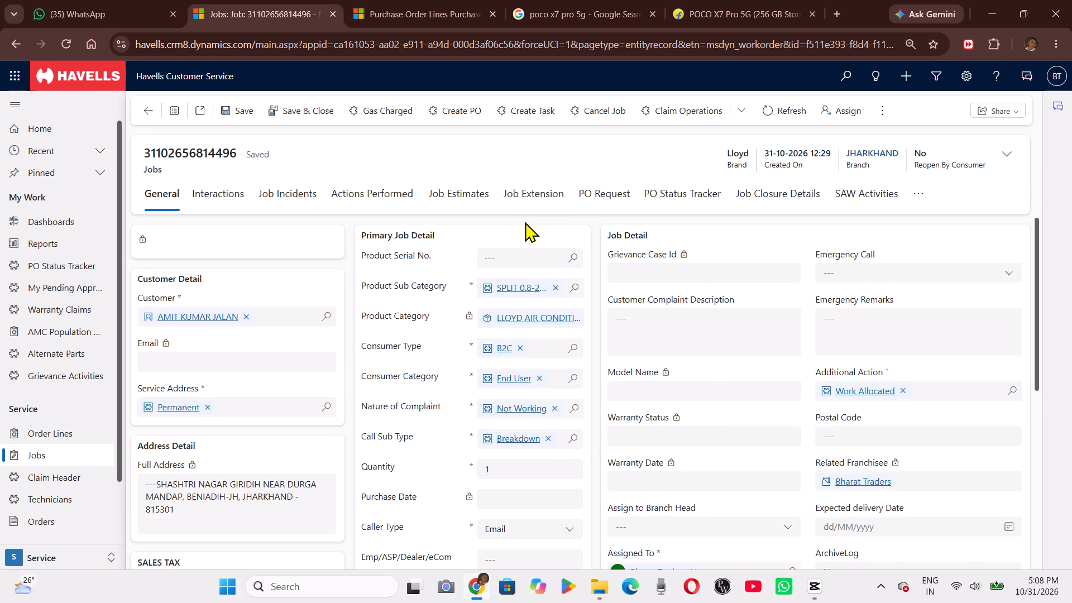
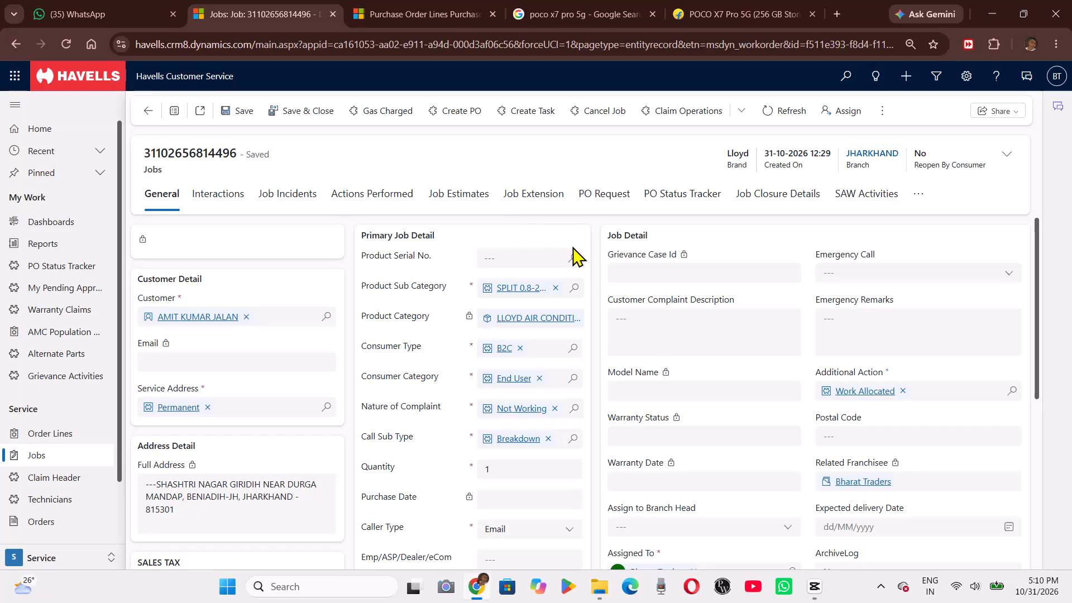
Look through the customer assets offered for the job's Product Serial No. again.
left_click(571, 257)
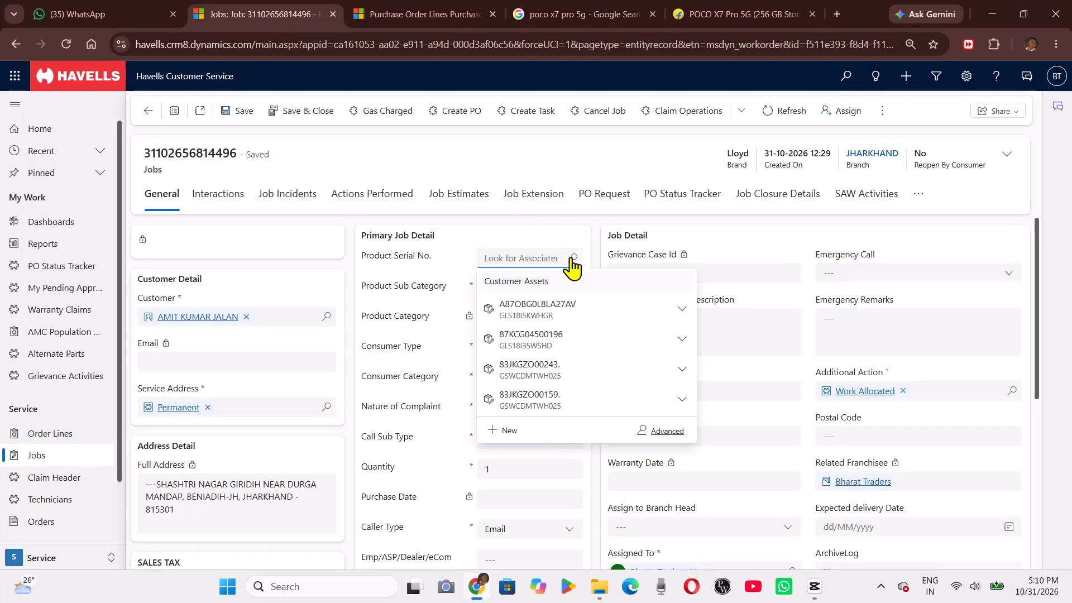
scroll(566, 333, "down", 1)
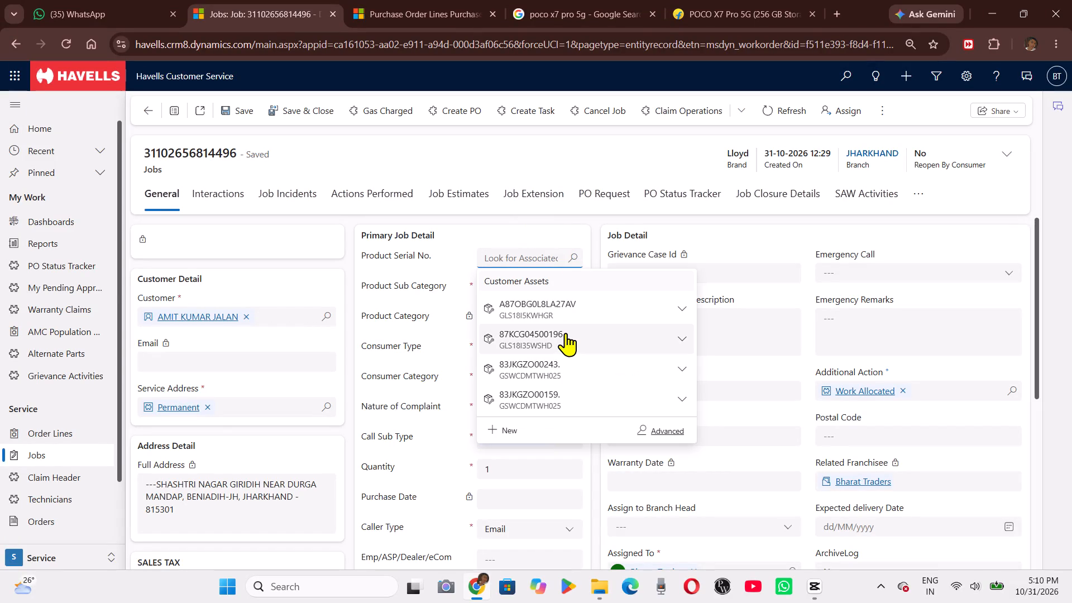
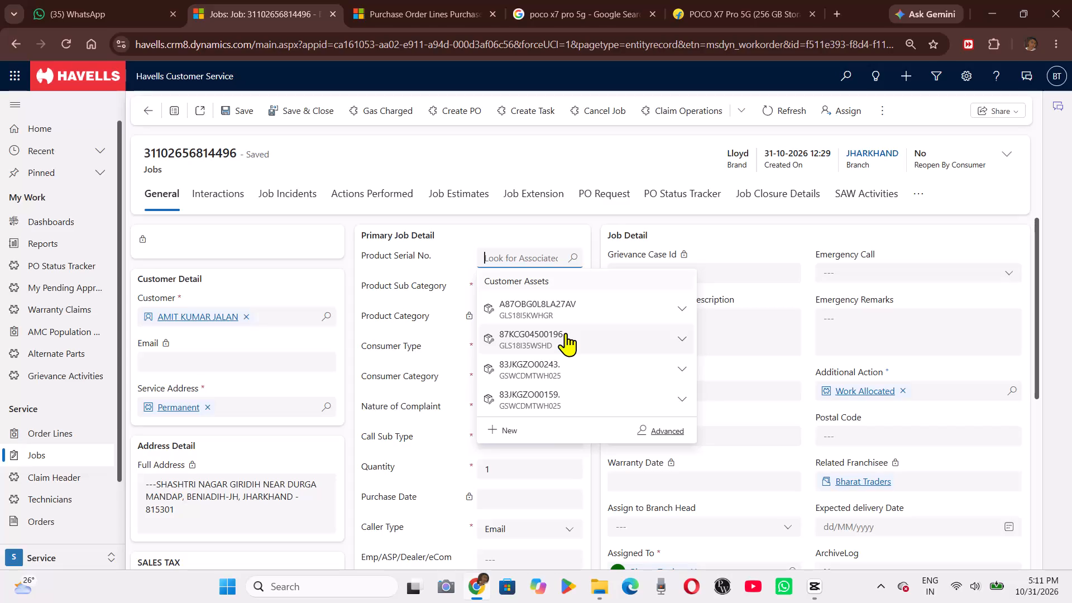
left_click(530, 339)
left_click(227, 106)
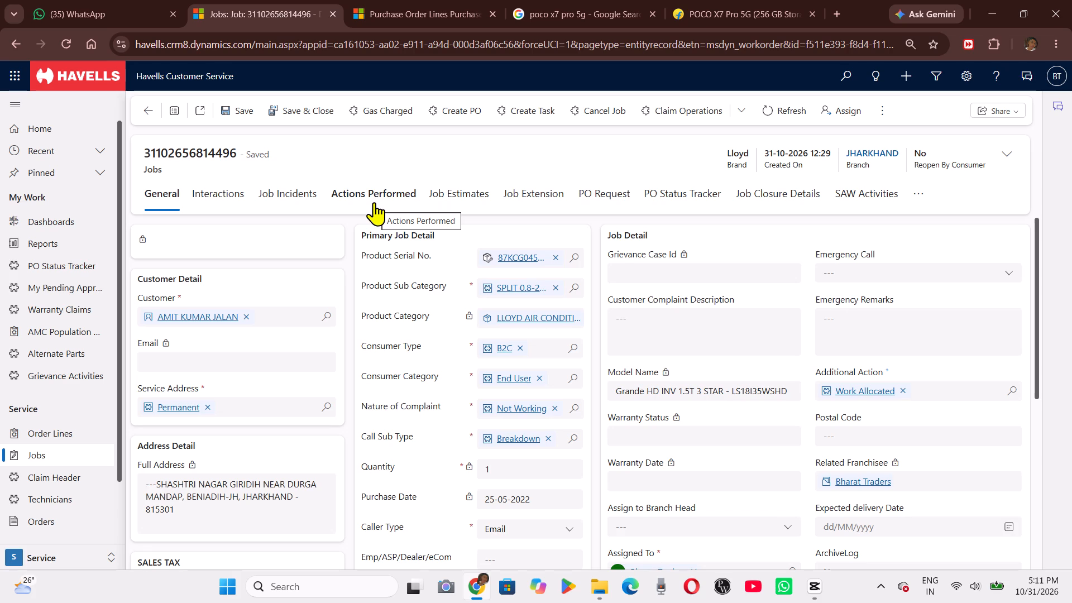
Open the customer asset record linked in the job's Product Serial No.
left_click(537, 262)
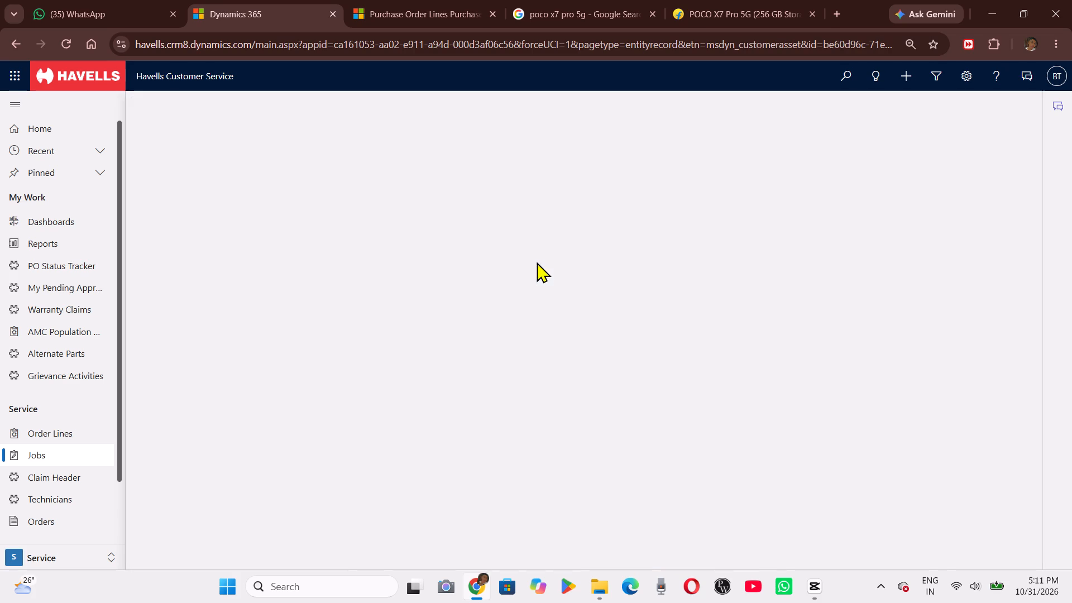
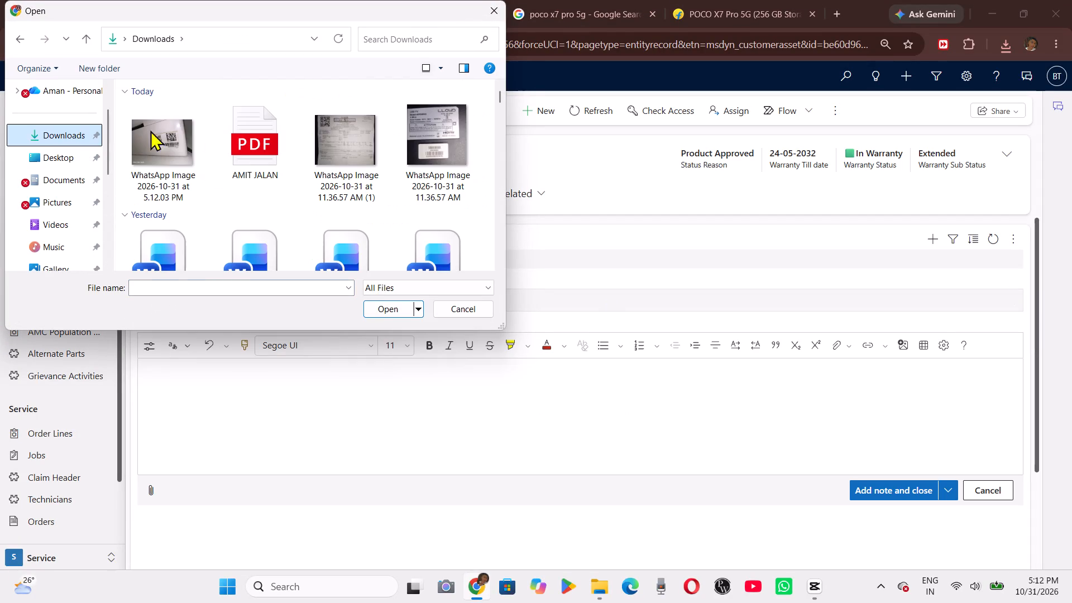
Add a note titled "invoice" to the customer asset's timeline with the customer-named PDF from Downloads attached.
left_click(228, 130)
left_click(386, 307)
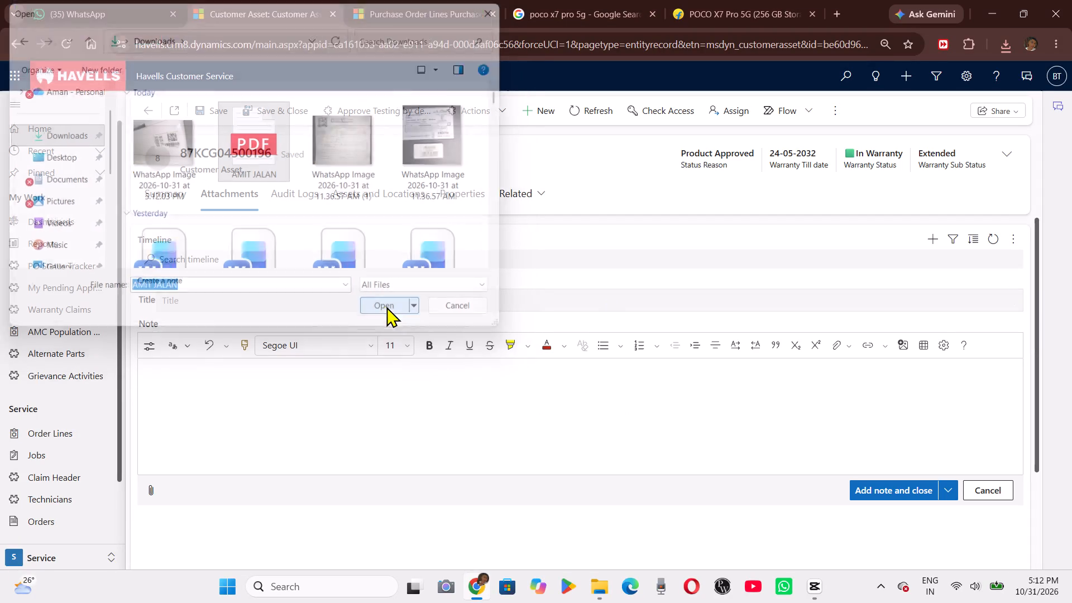
left_click(372, 303)
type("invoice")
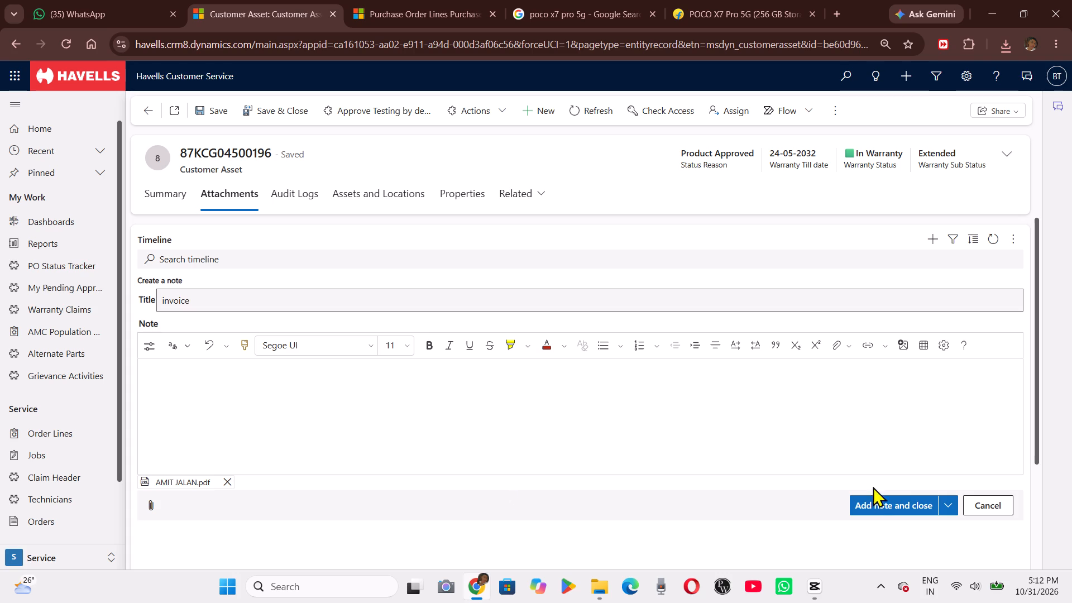
left_click(889, 504)
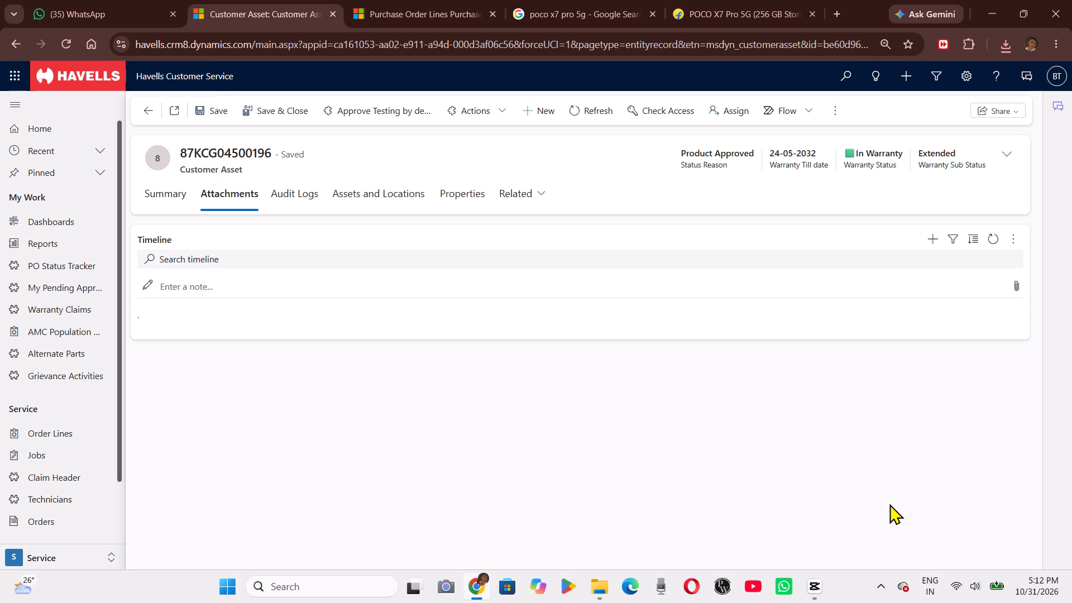
Add another timeline note titled "serial number" with the image WhatsApp Image 2026-10-31 at 5.12.03 PM attached.
left_click(1013, 285)
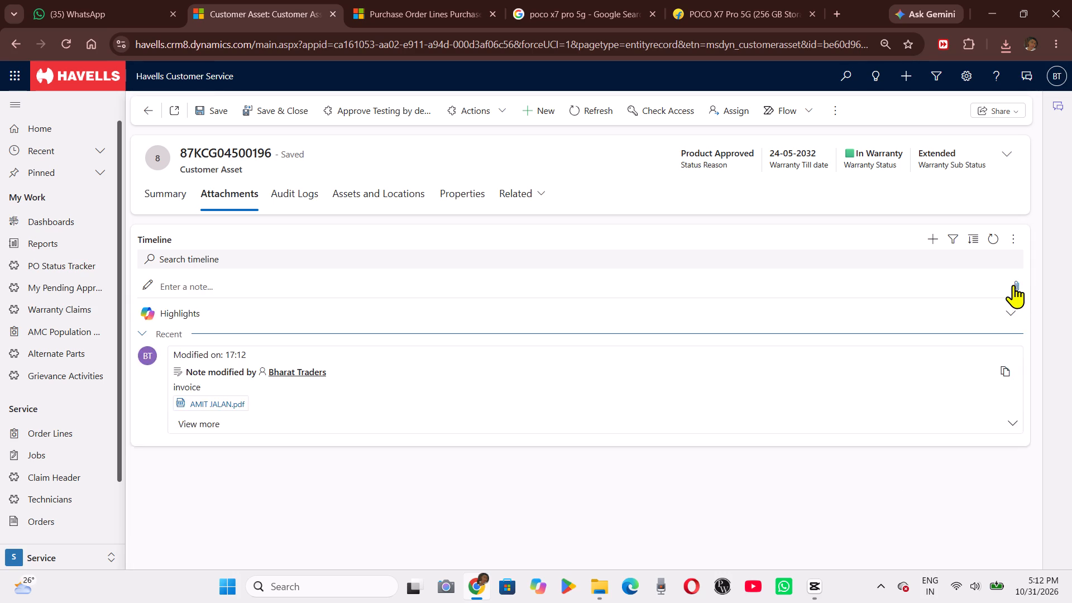
left_click(170, 124)
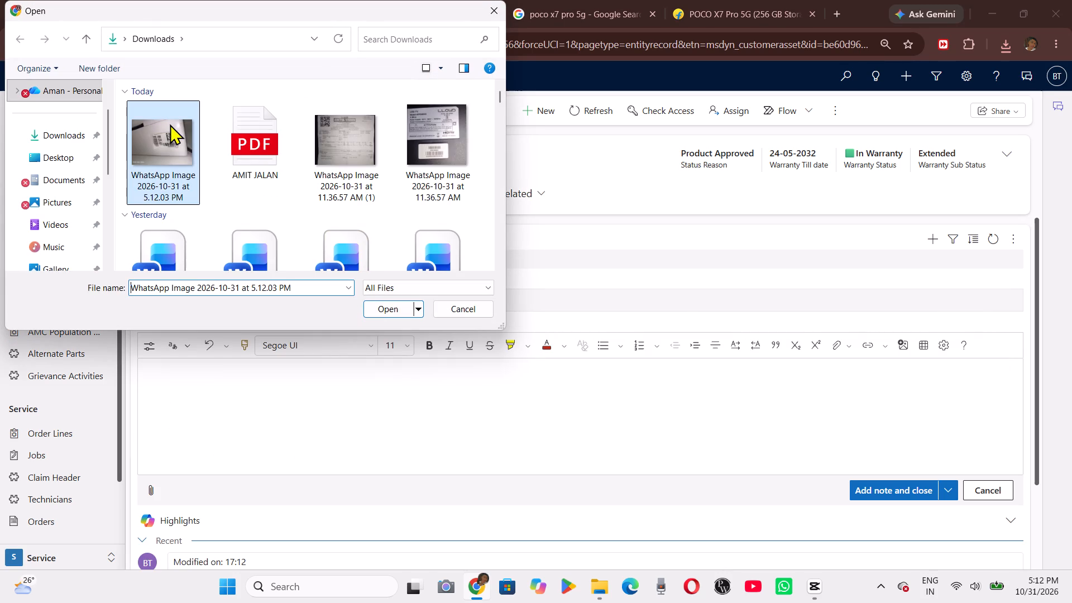
left_click(403, 309)
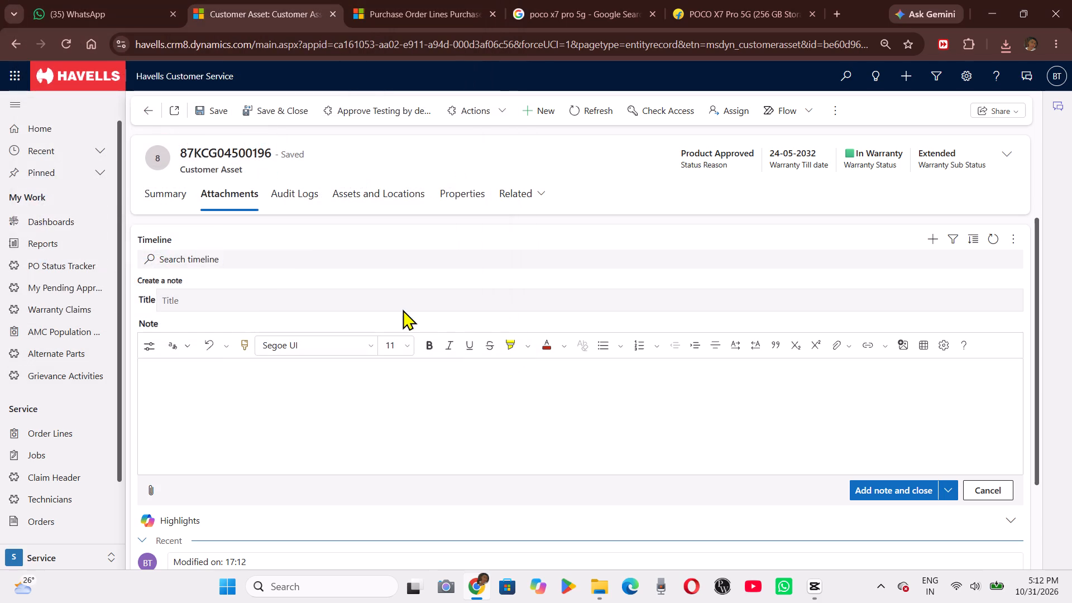
left_click(381, 309)
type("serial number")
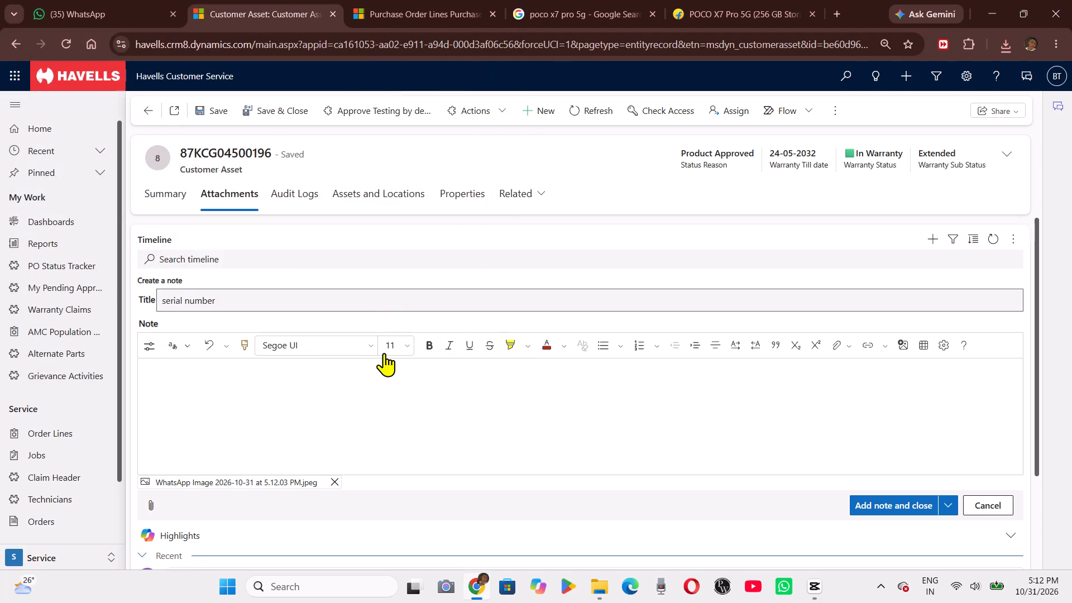
left_click(873, 515)
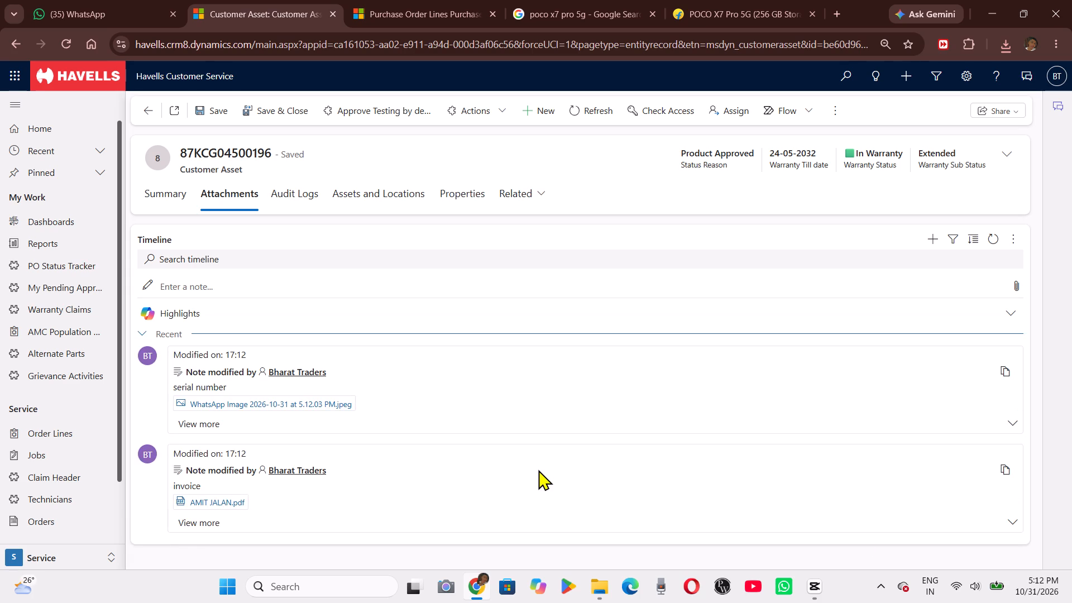
Save and close the customer asset record to return to the job.
scroll(538, 470, "down", 1)
left_click(262, 106)
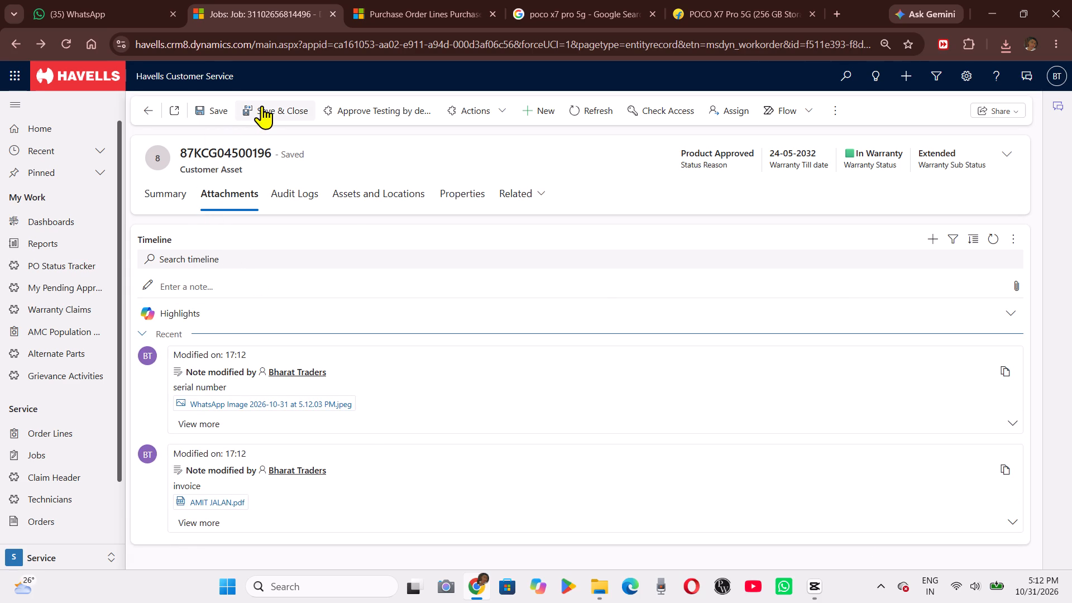
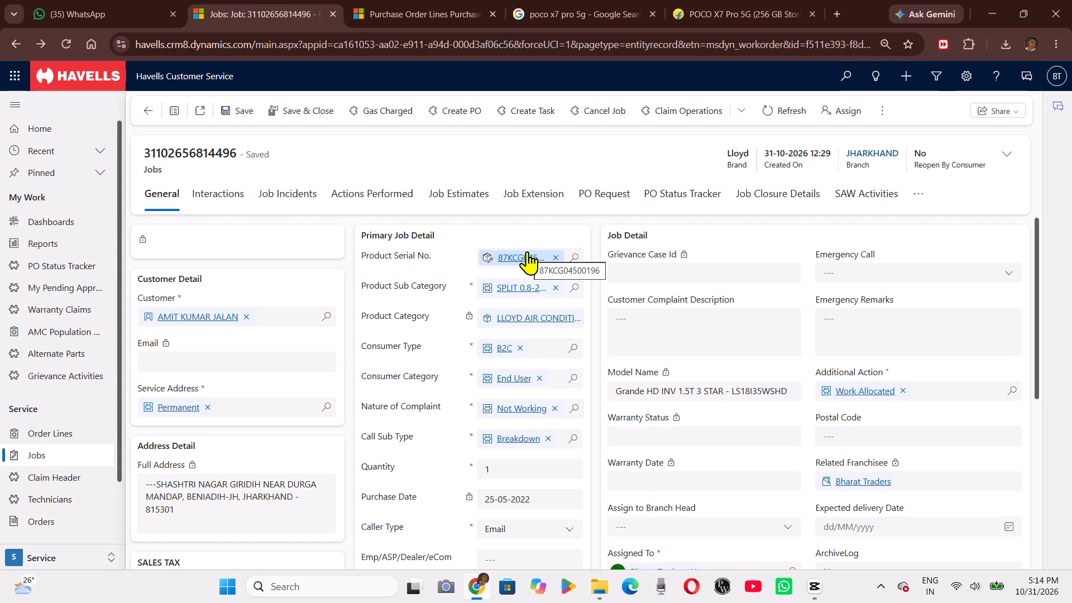
left_click(511, 257)
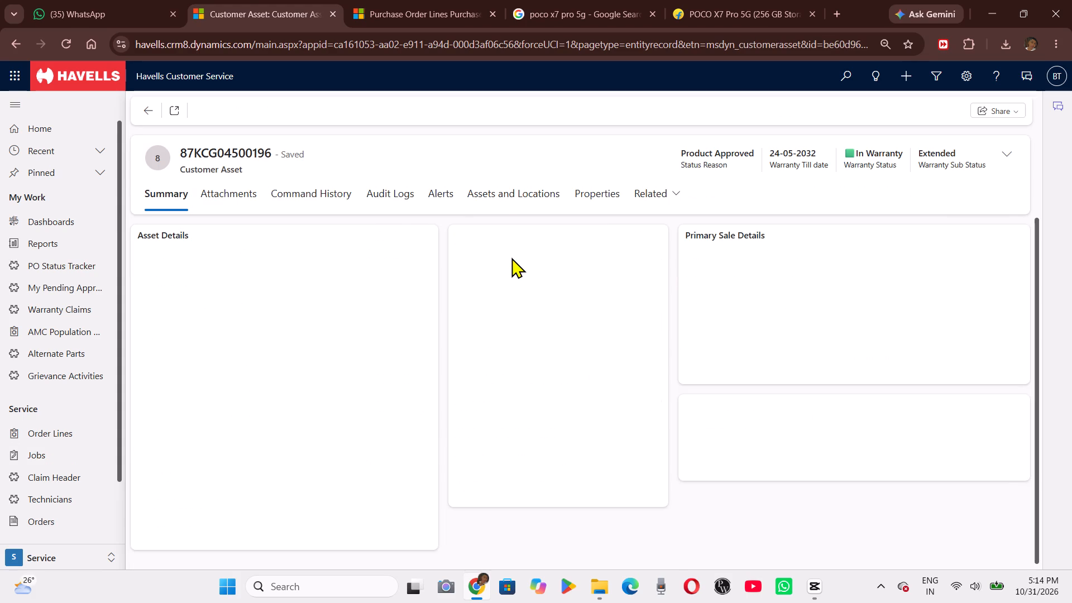
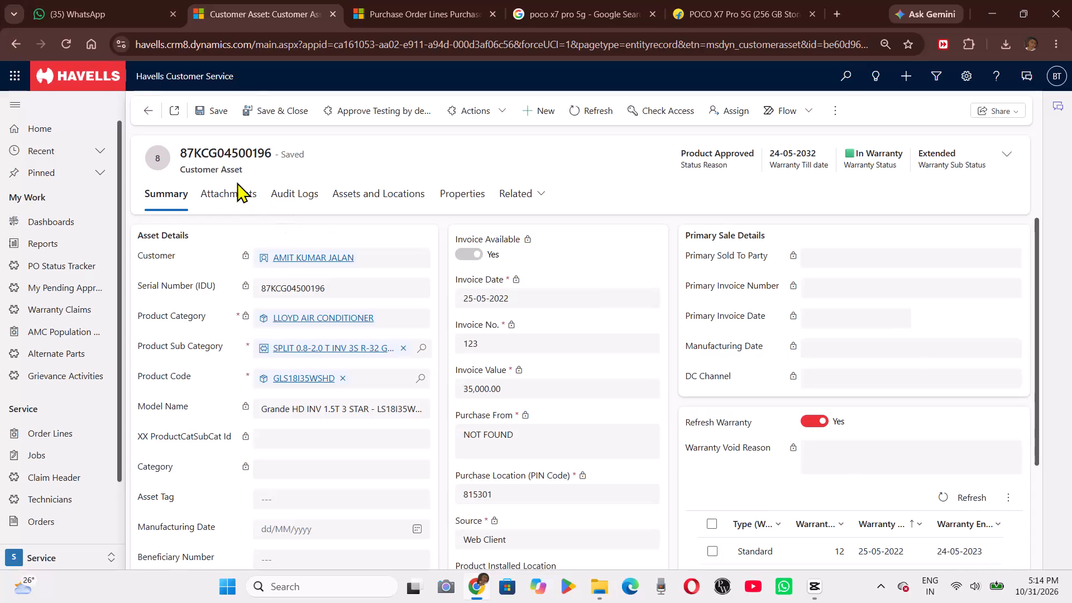
left_click_drag(245, 154, 288, 154)
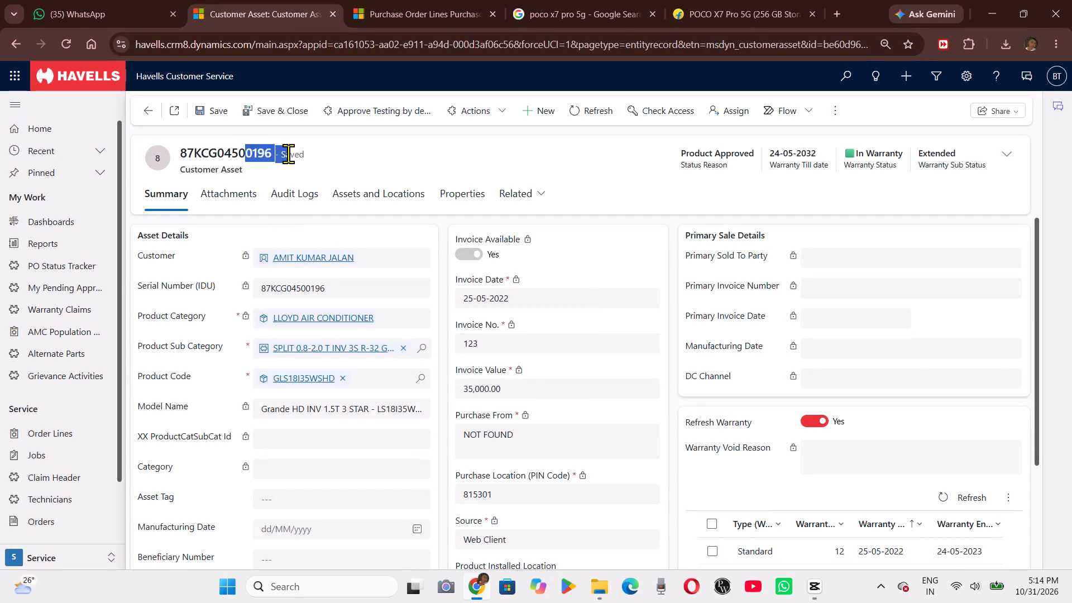
left_click(358, 157)
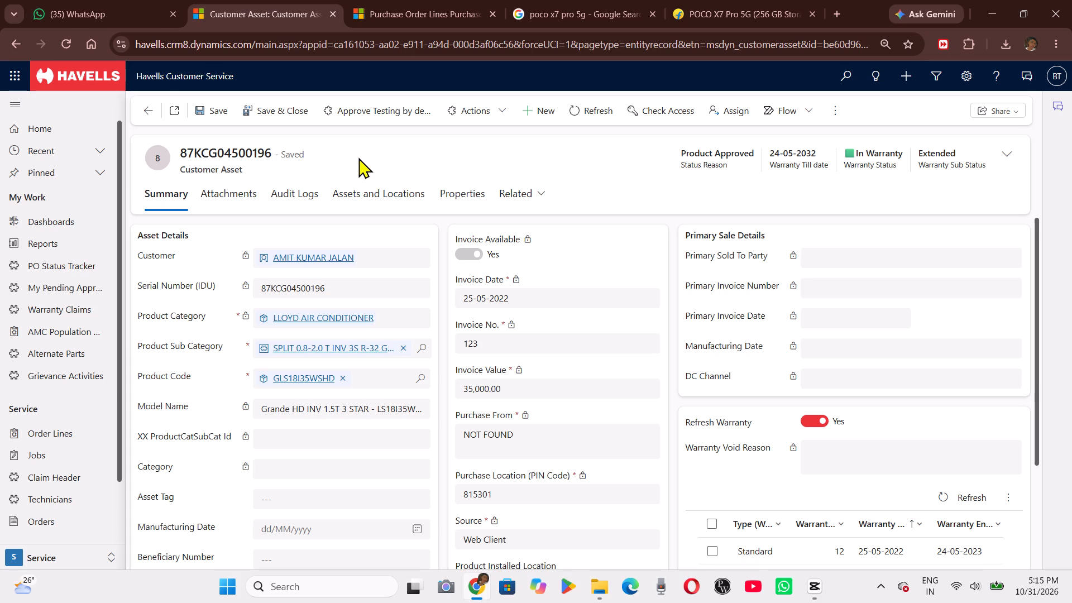
double_click(255, 155)
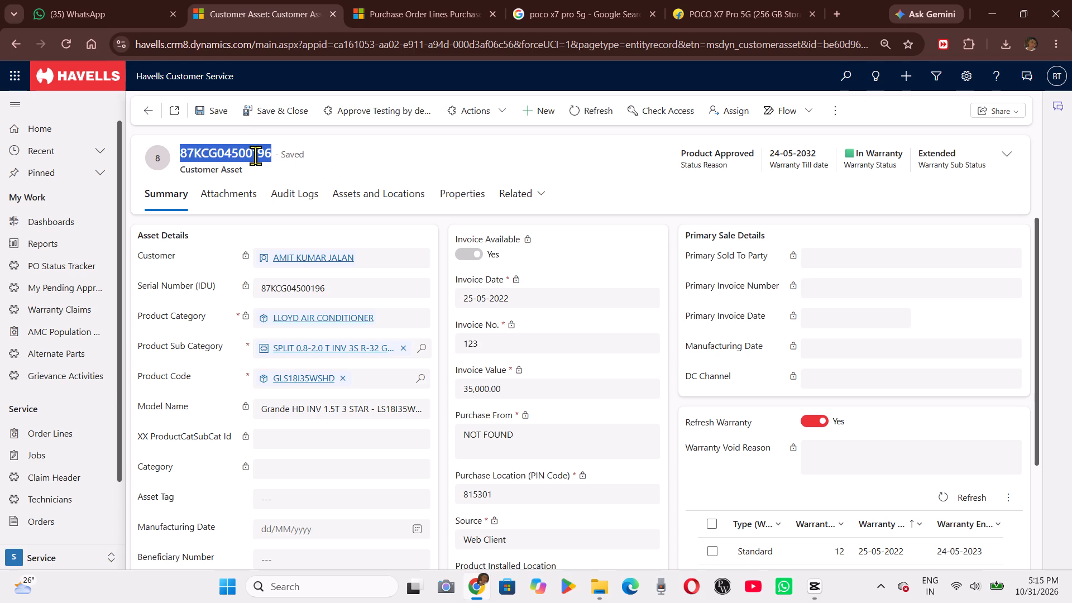
key("ctrl+c")
key("ctrl+c")
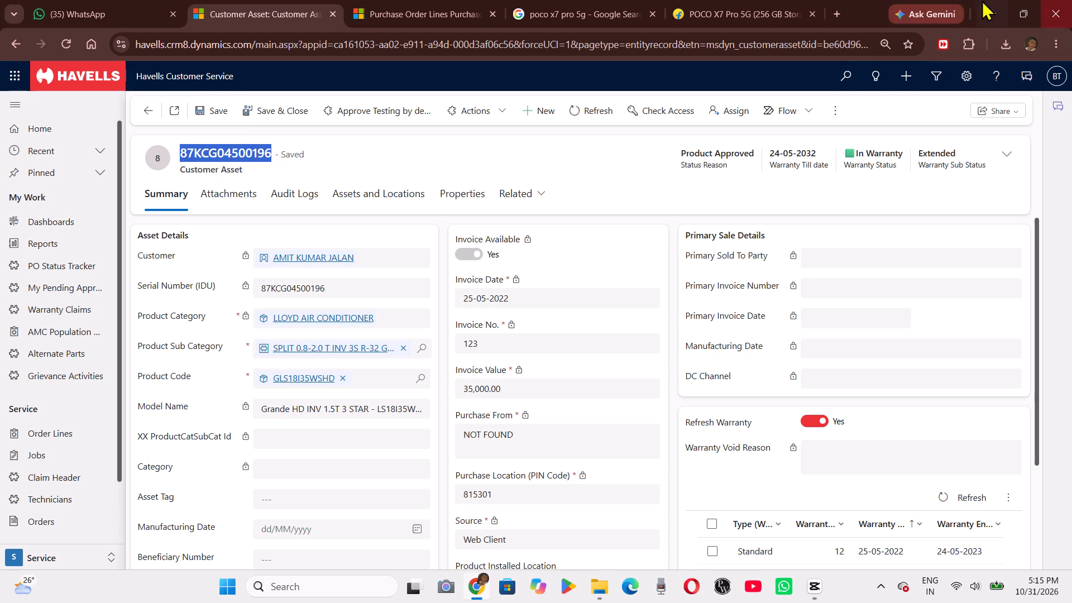
left_click(836, 1)
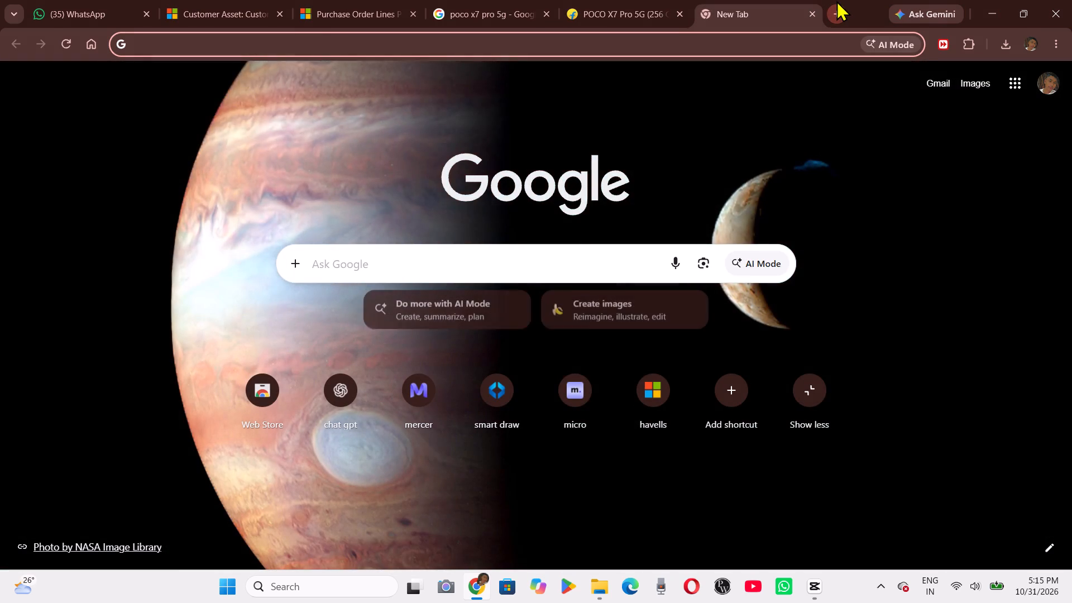
key("ctrl+v")
left_click(262, 0)
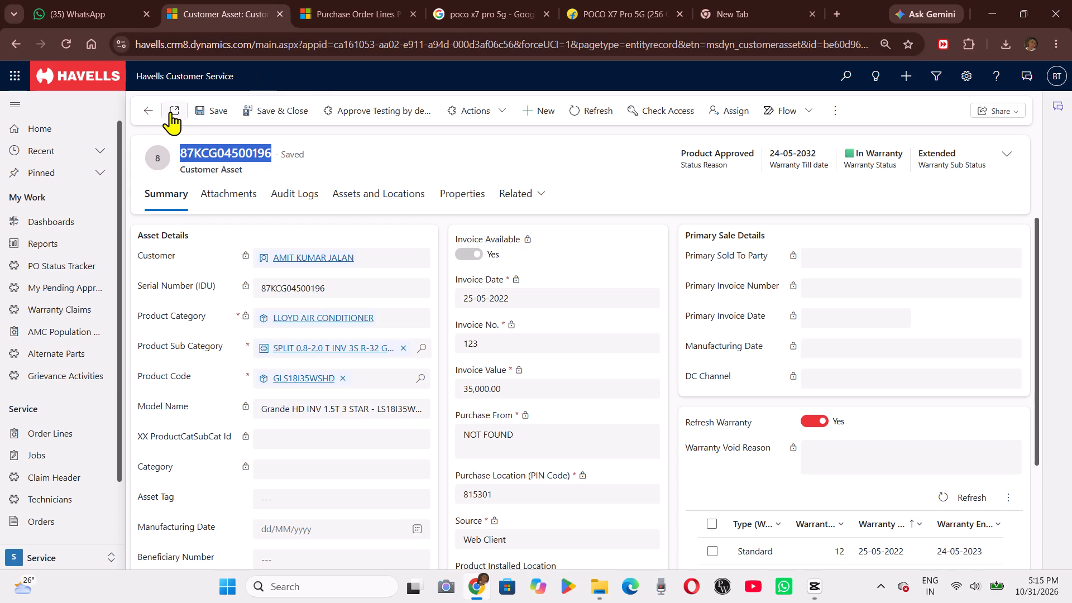
left_click(149, 110)
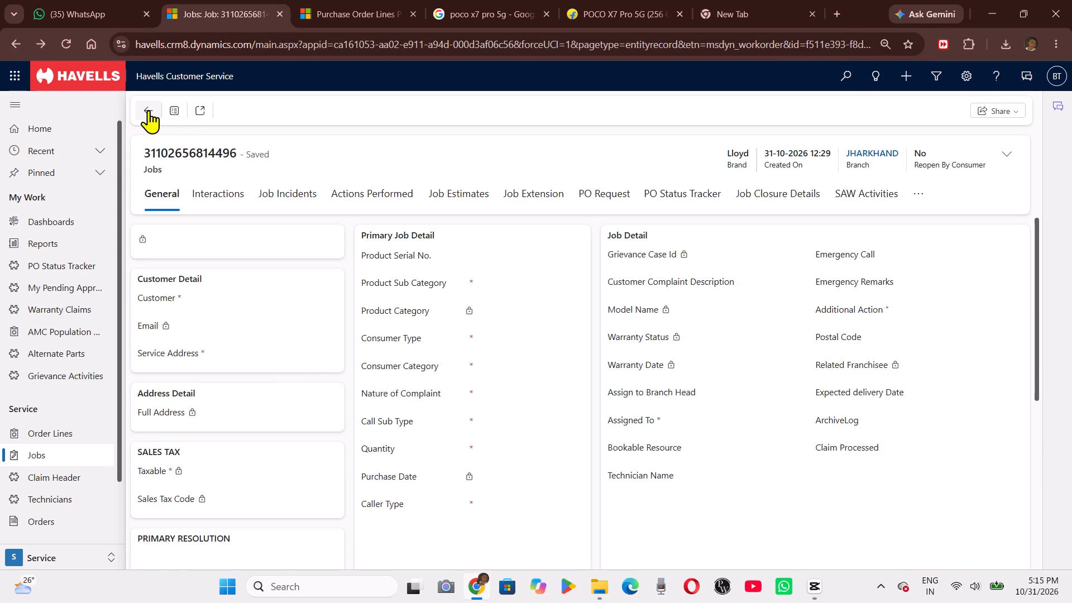
scroll(374, 290, "down", 1)
scroll(374, 290, "up", 1)
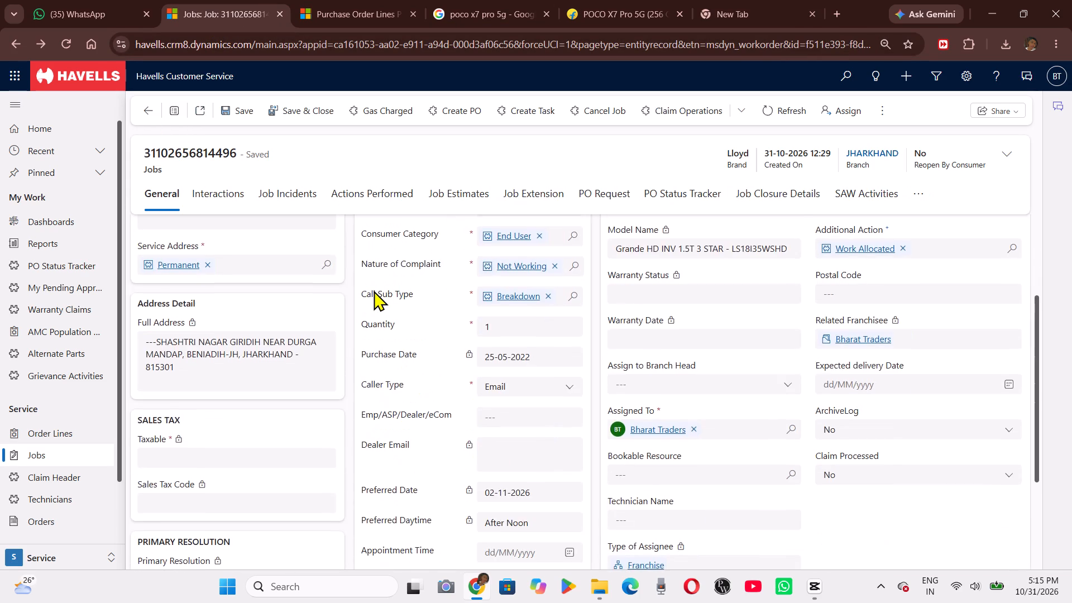
scroll(374, 290, "up", 1)
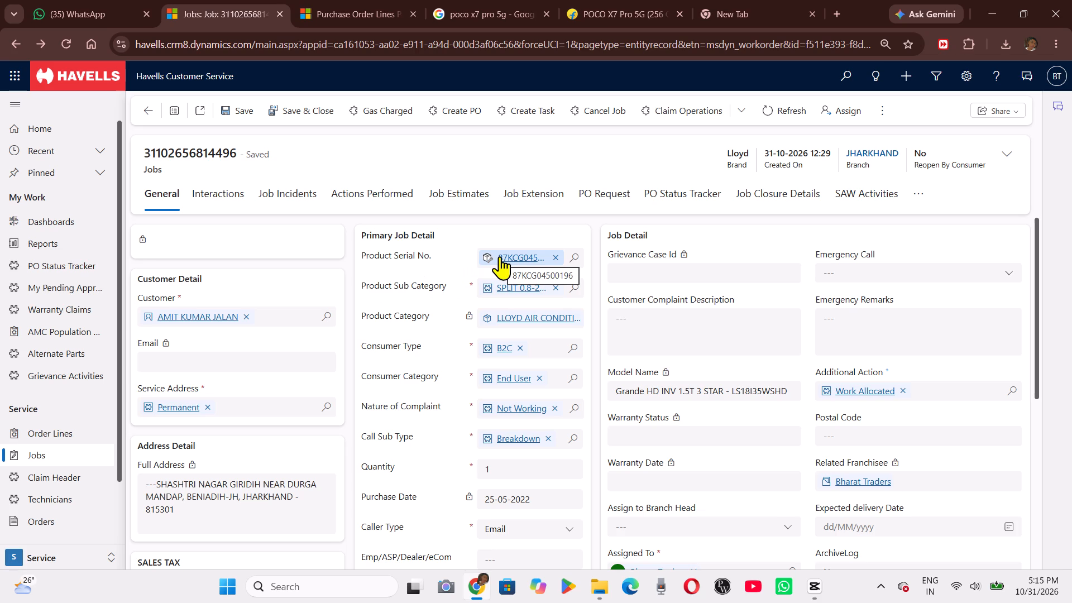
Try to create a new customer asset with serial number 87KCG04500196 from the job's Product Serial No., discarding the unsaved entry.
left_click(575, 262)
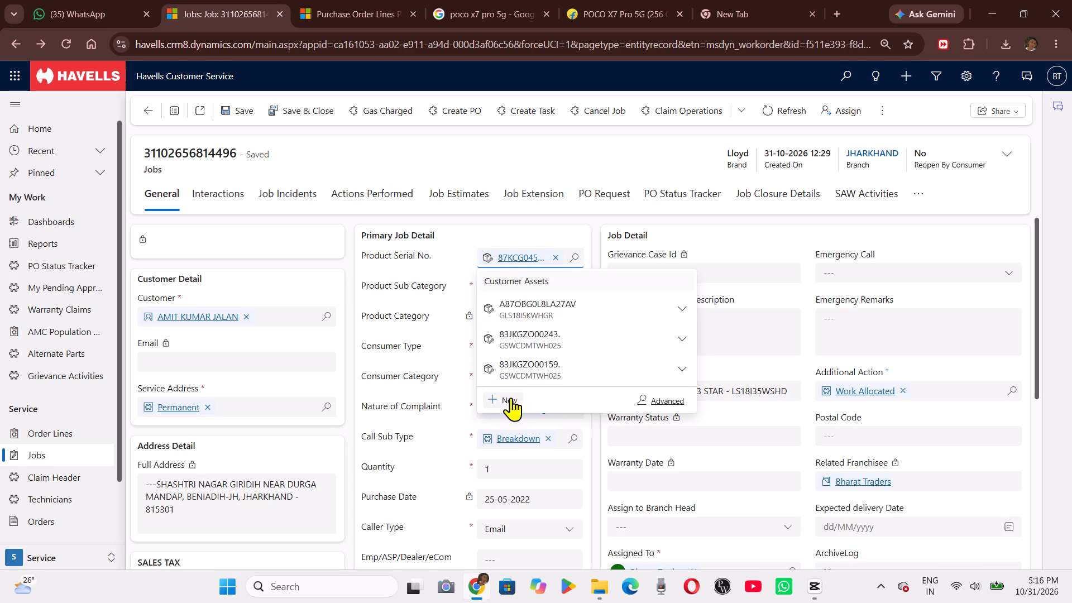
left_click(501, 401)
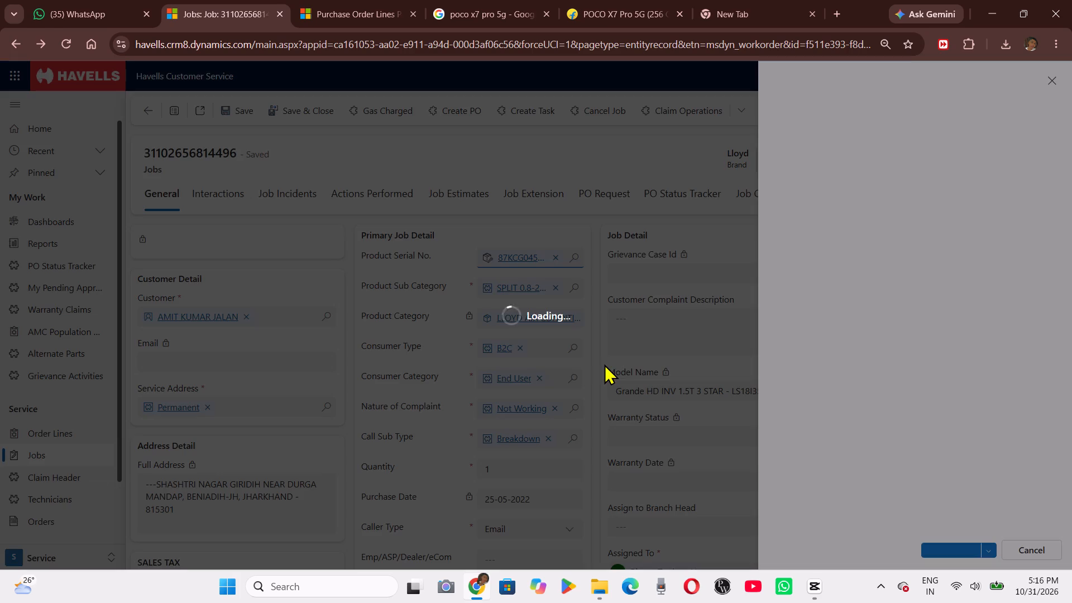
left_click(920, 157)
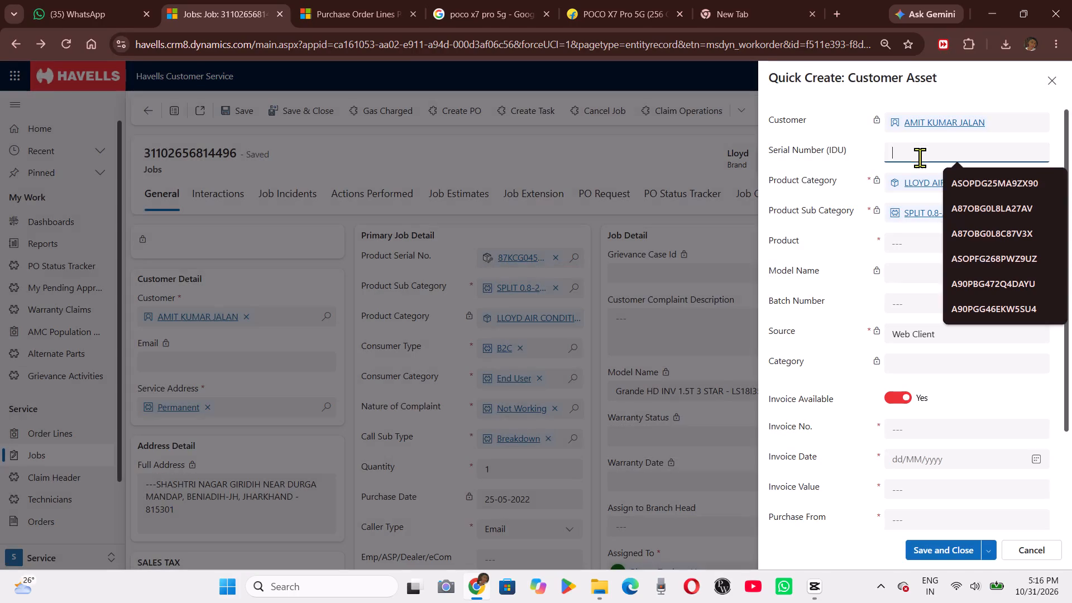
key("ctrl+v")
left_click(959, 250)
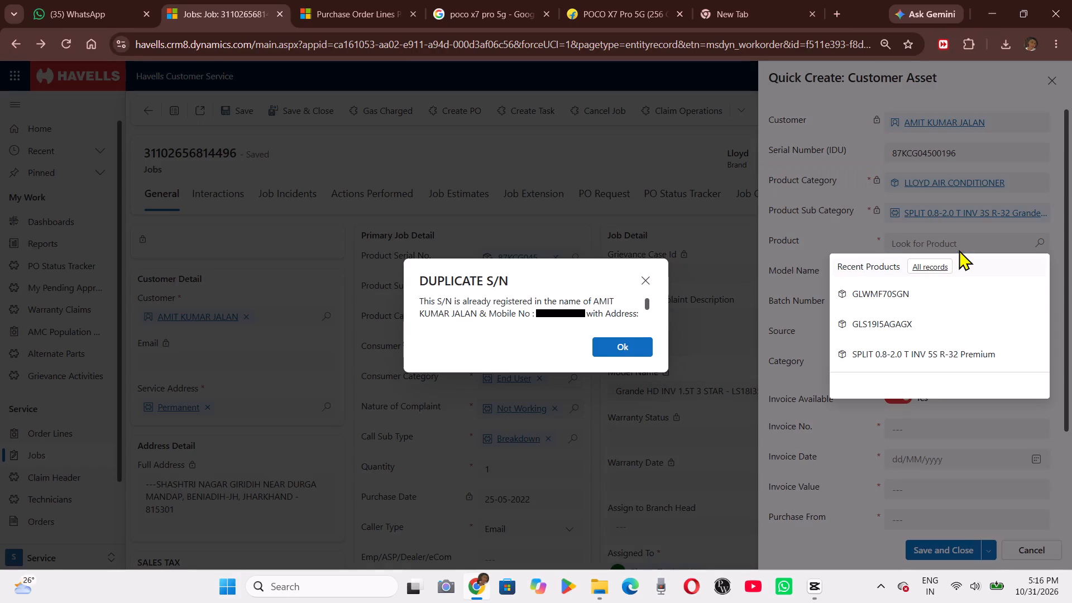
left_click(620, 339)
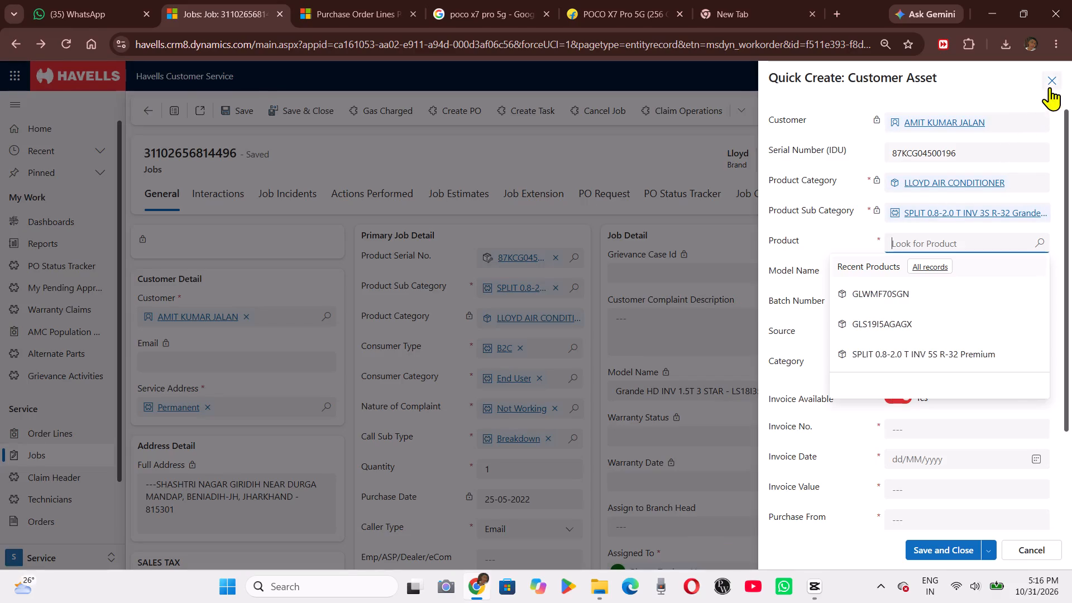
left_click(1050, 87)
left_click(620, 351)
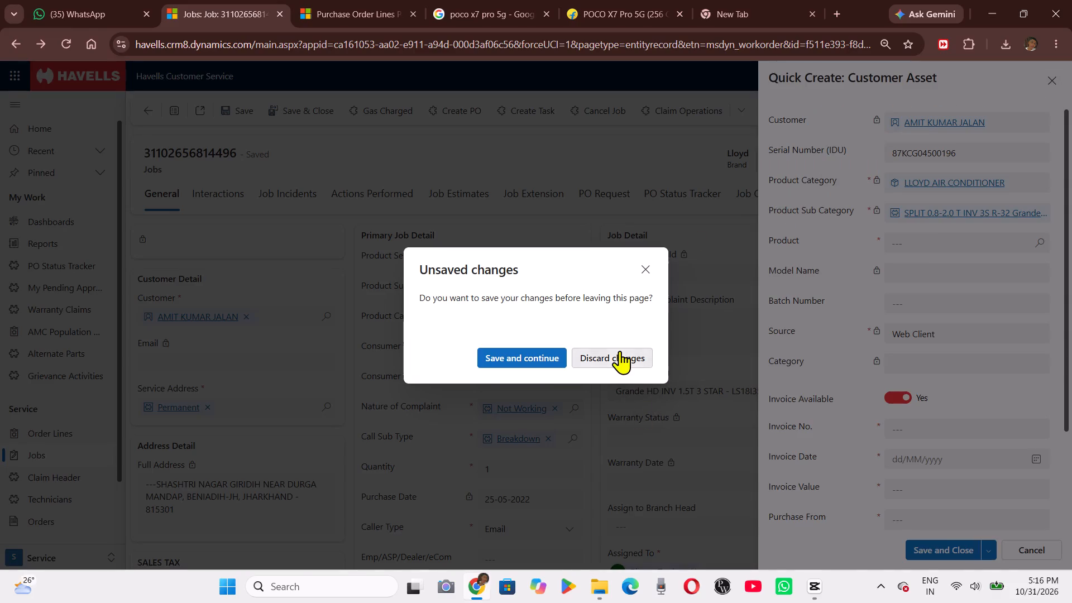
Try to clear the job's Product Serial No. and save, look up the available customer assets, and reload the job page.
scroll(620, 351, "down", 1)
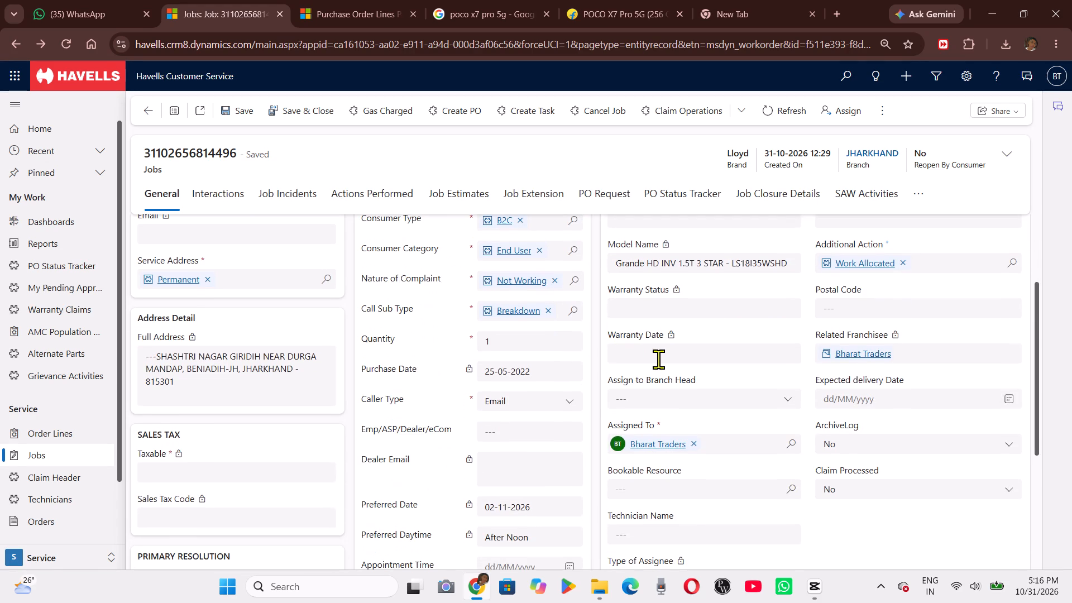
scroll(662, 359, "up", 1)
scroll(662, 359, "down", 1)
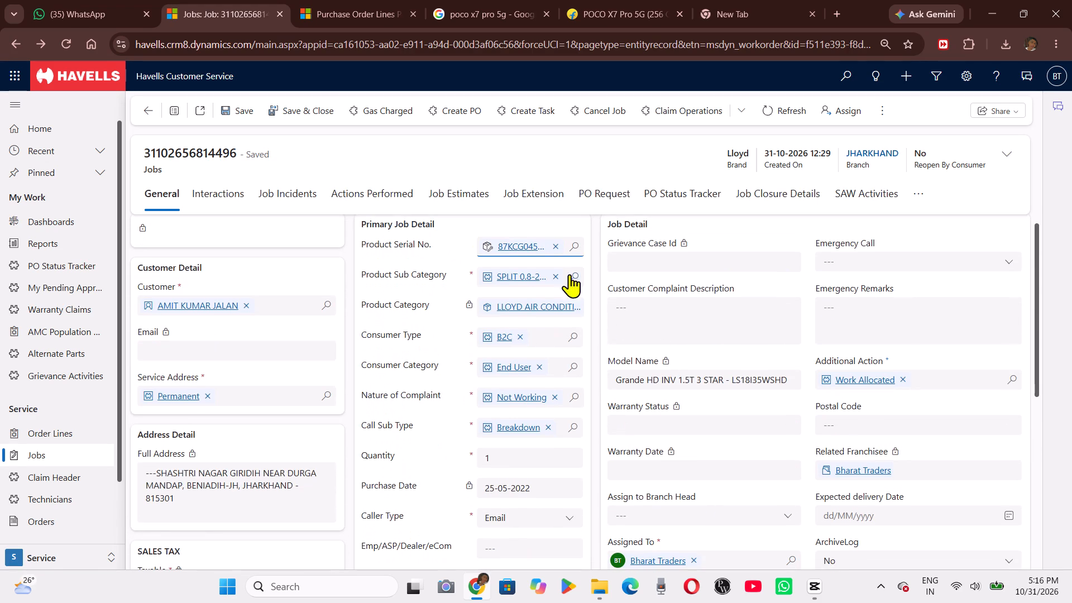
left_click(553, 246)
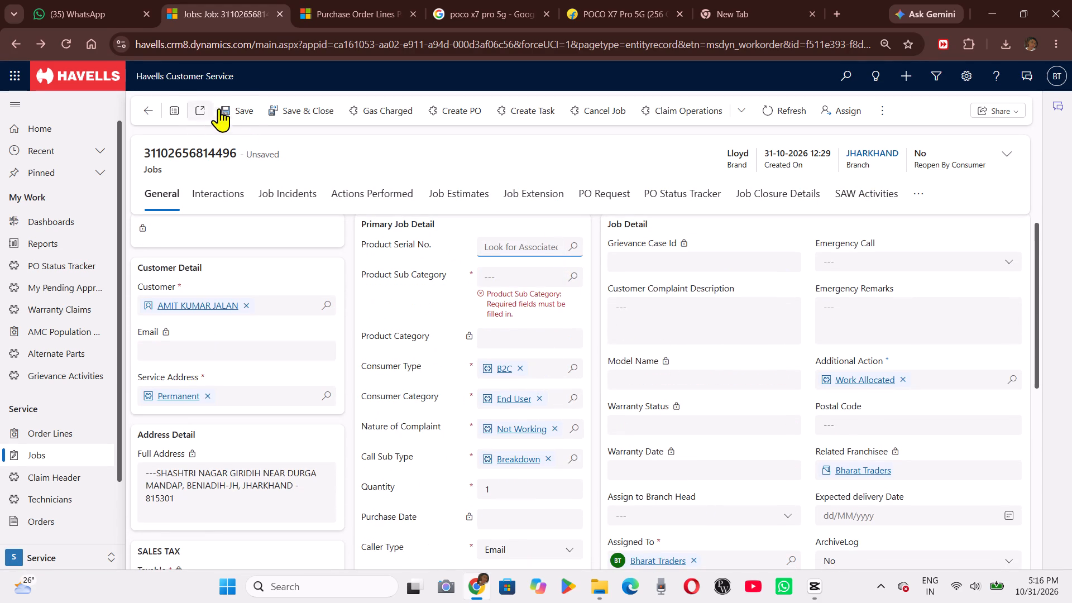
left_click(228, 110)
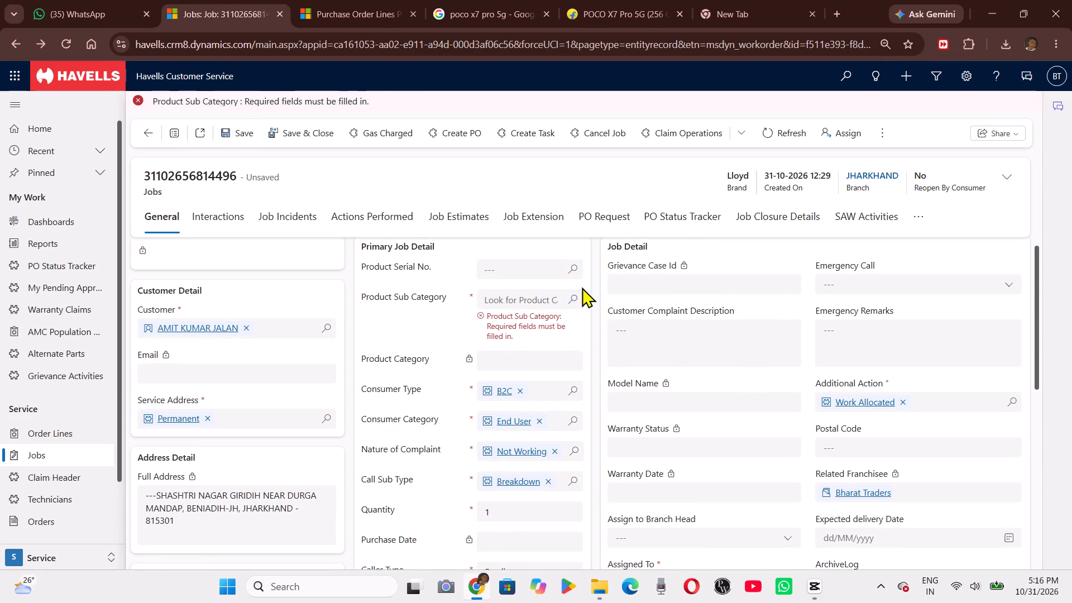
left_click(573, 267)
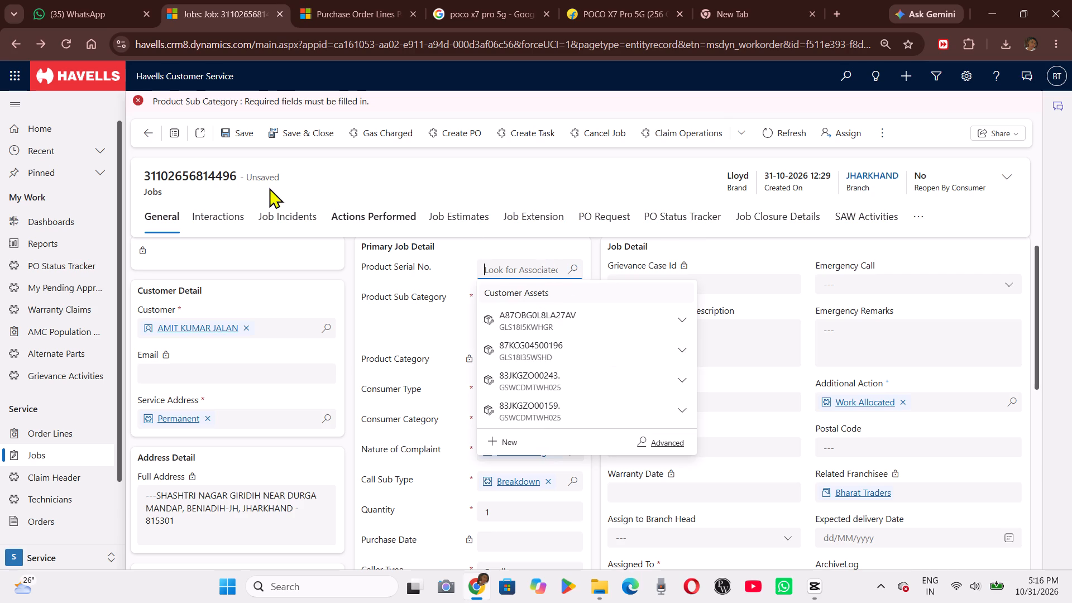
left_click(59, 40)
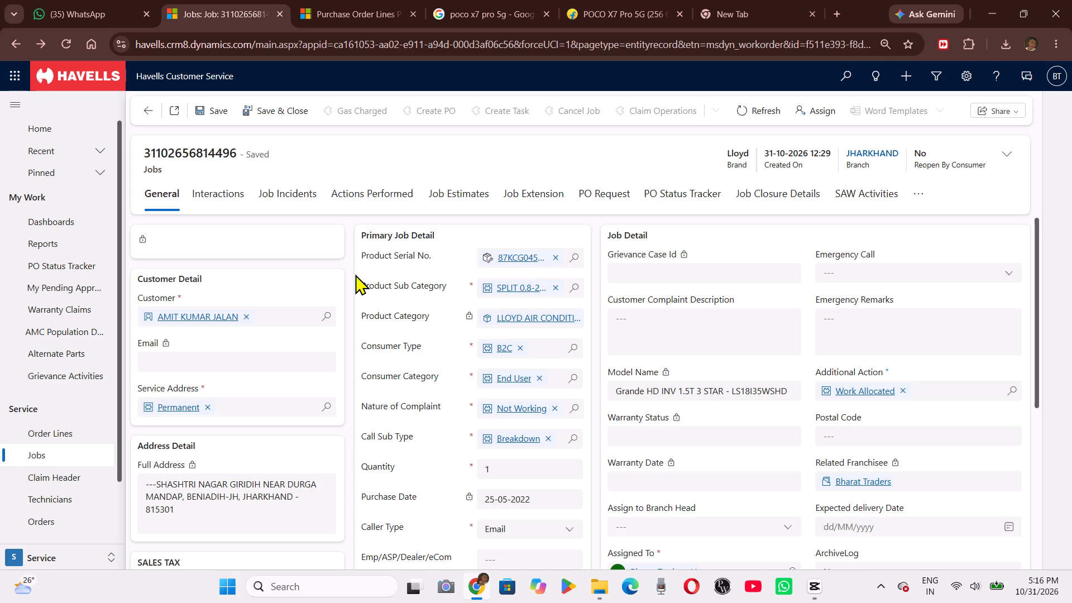
Change the job's Assigned To from Bharat Traders to the fourth listed franchise technician and save the job.
scroll(581, 391, "down", 1)
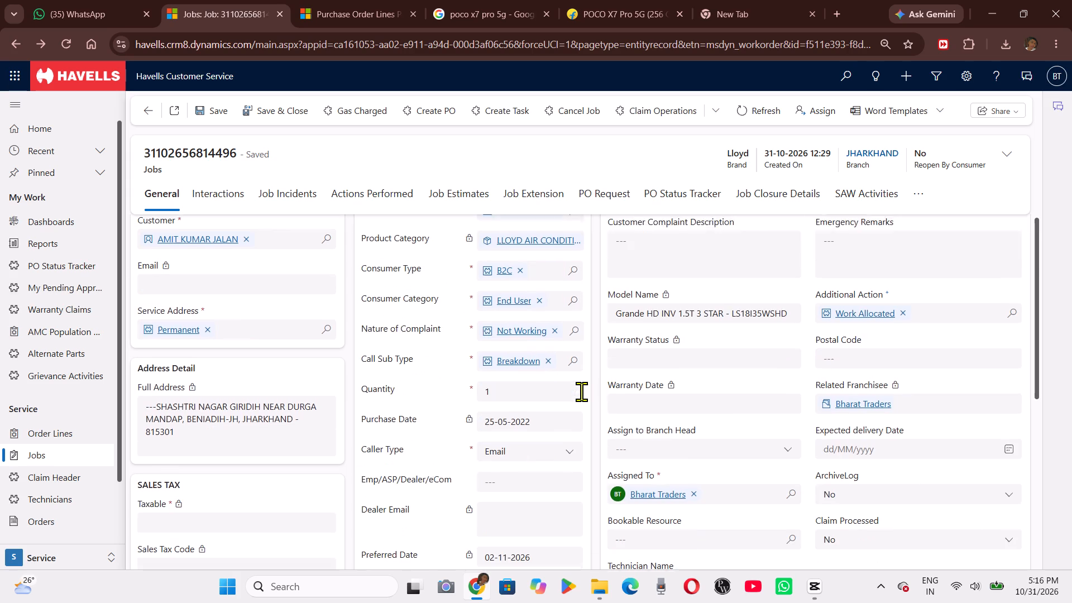
scroll(581, 391, "down", 1)
left_click(794, 475)
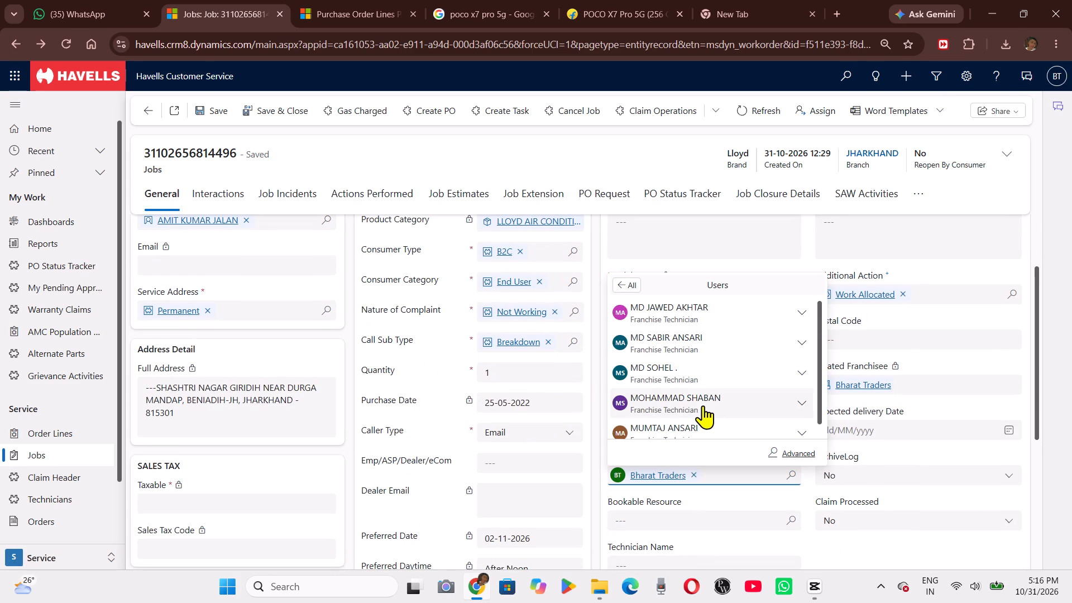
left_click(703, 405)
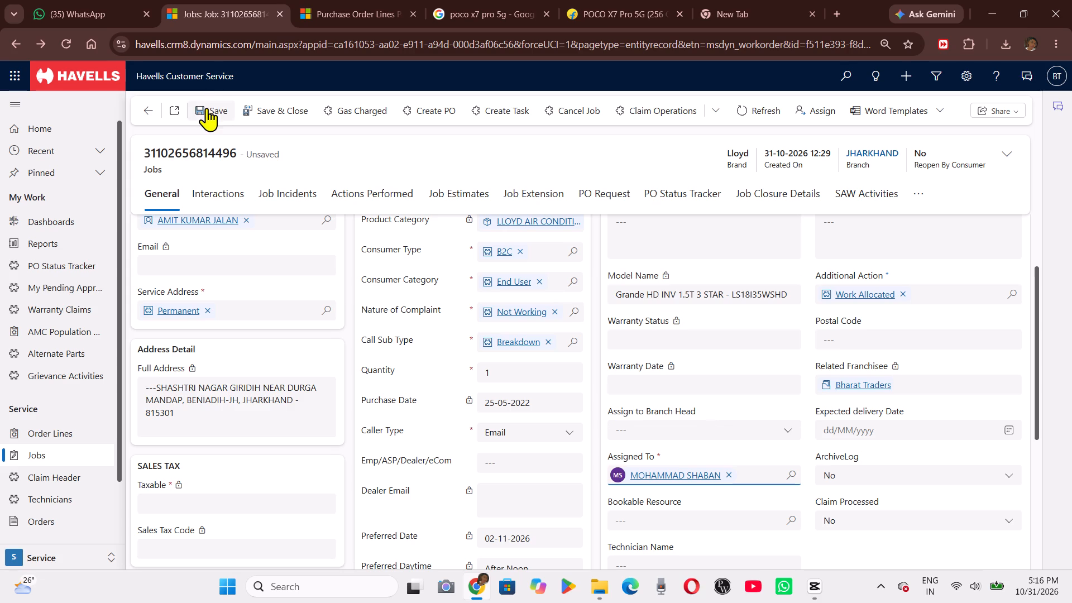
left_click(207, 108)
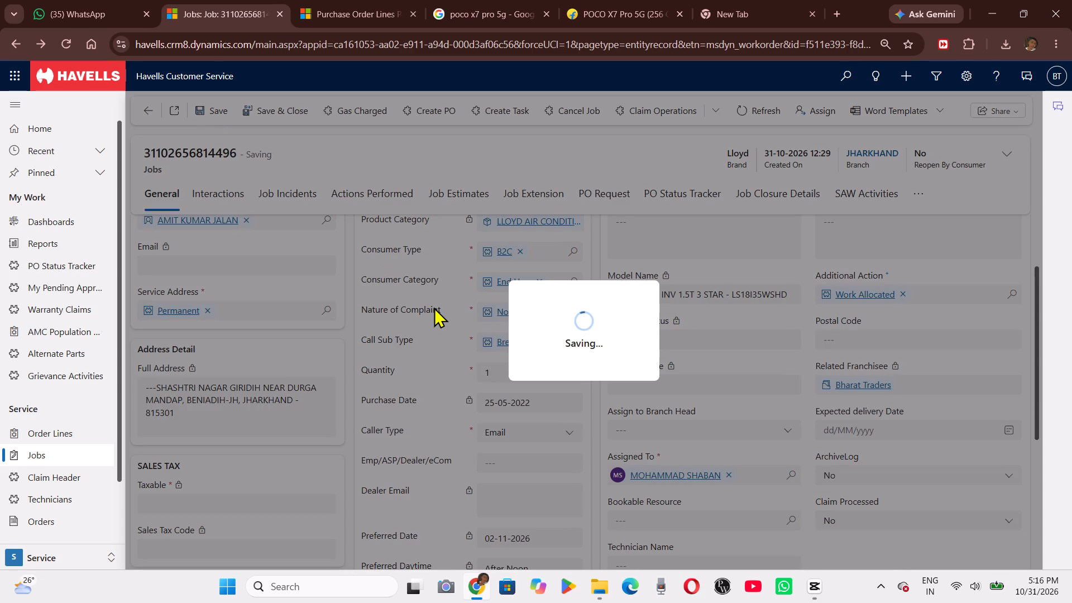
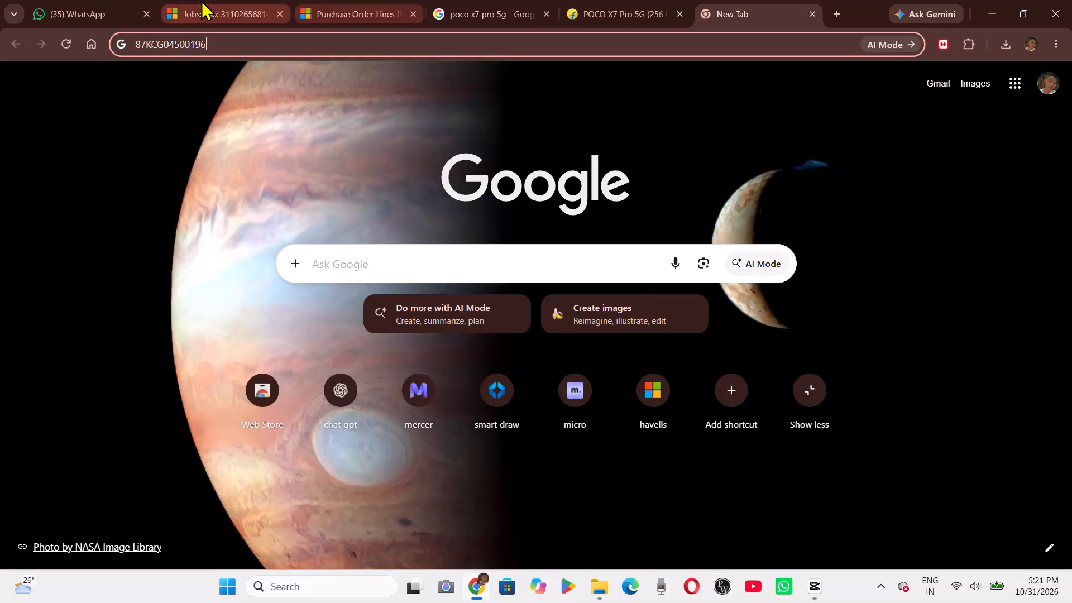
left_click(199, 0)
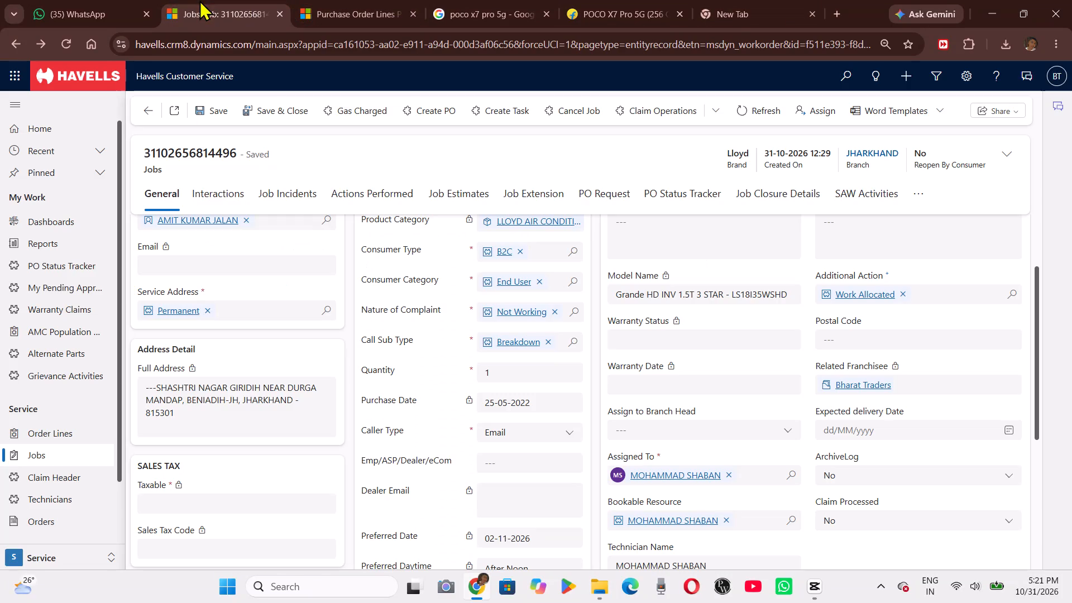
scroll(313, 246, "up", 1)
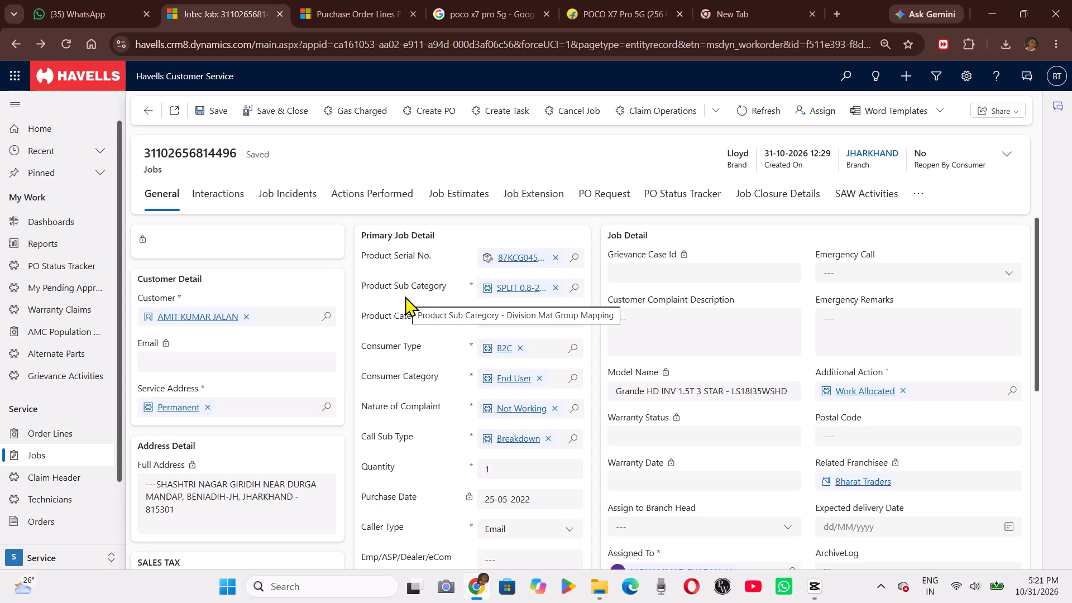
left_click(711, 0)
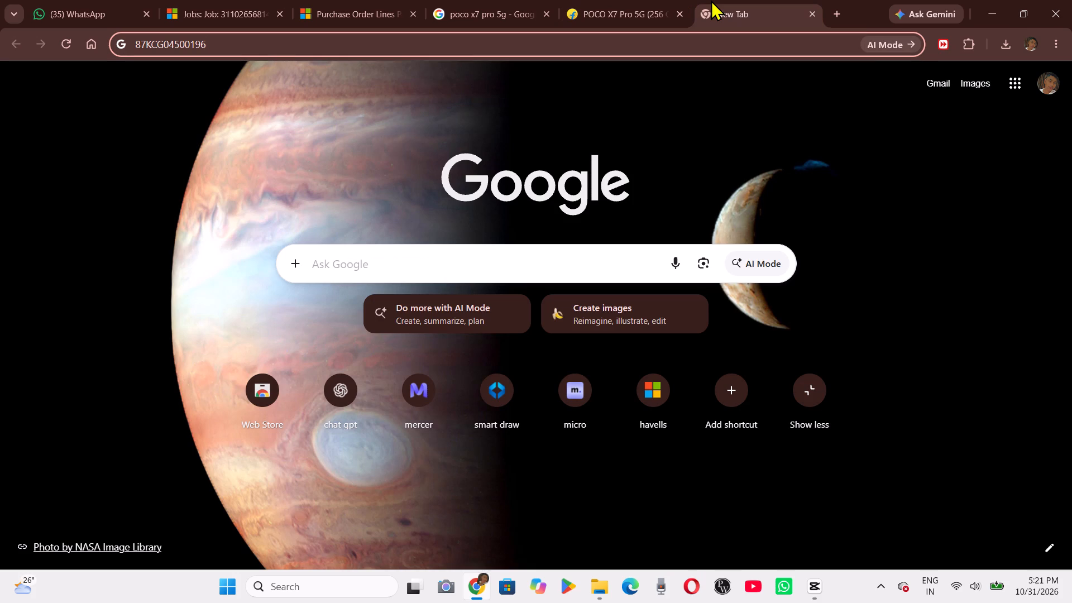
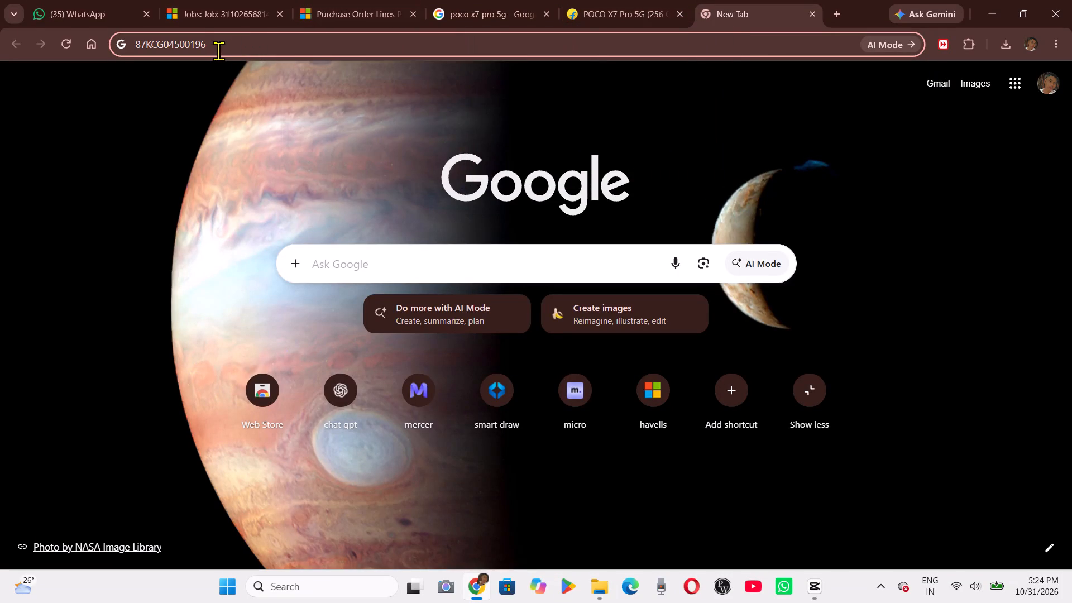
left_click(234, 0)
scroll(479, 365, "up", 1)
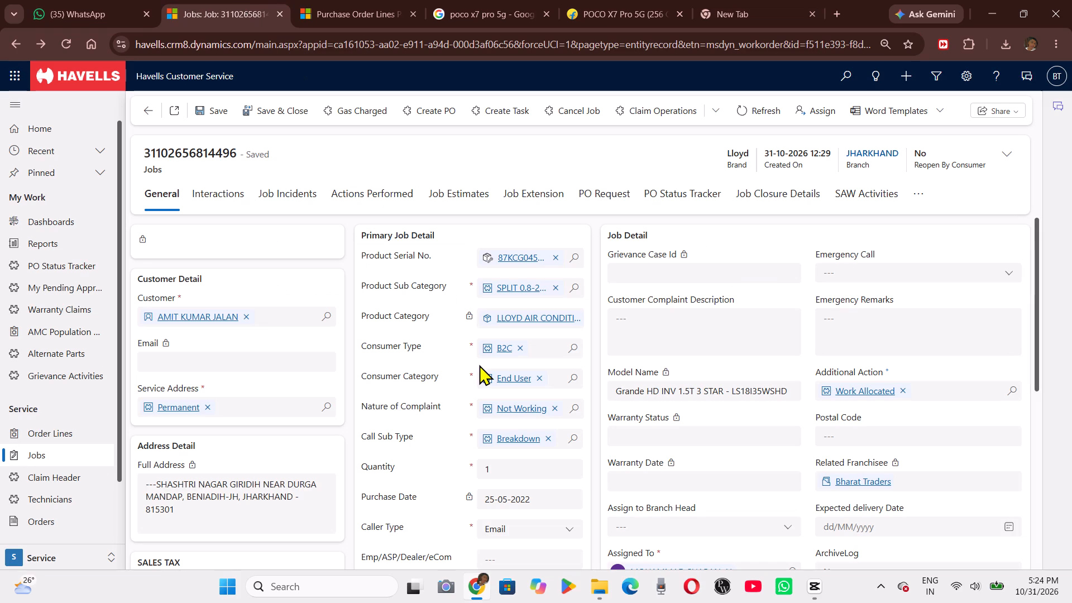
scroll(479, 365, "down", 2)
scroll(479, 365, "up", 2)
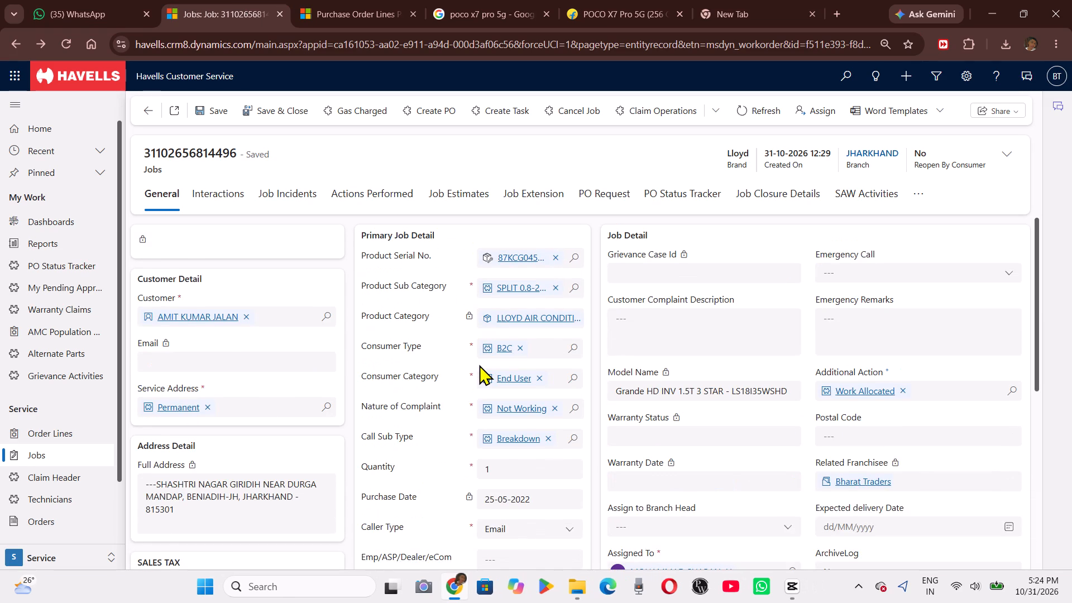
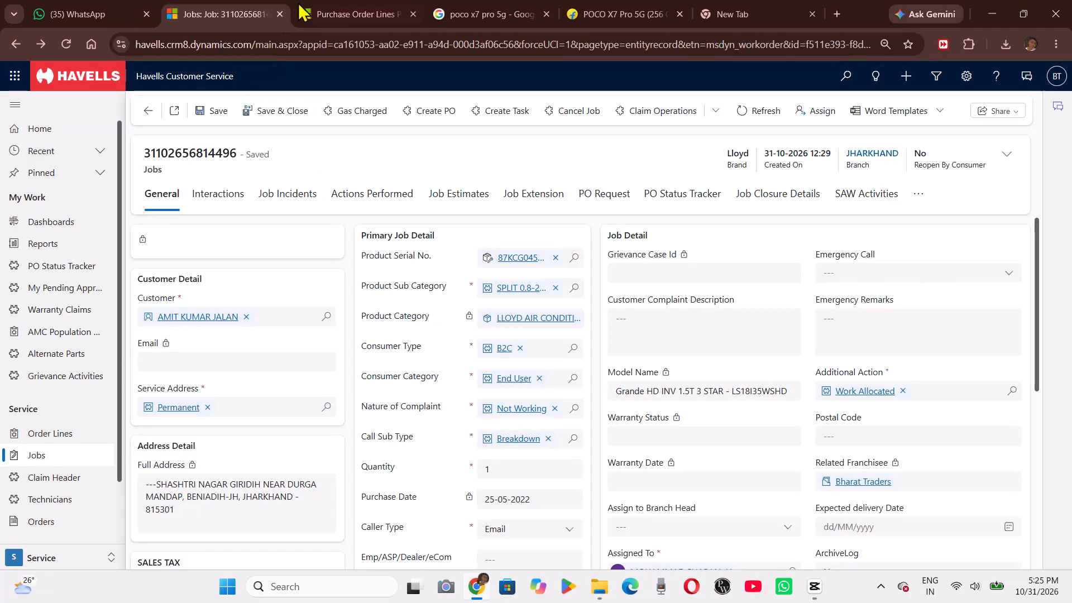
Switch to the open Purchase Order Tracker page and bring up the choice of work areas from Inventory.
left_click(301, 0)
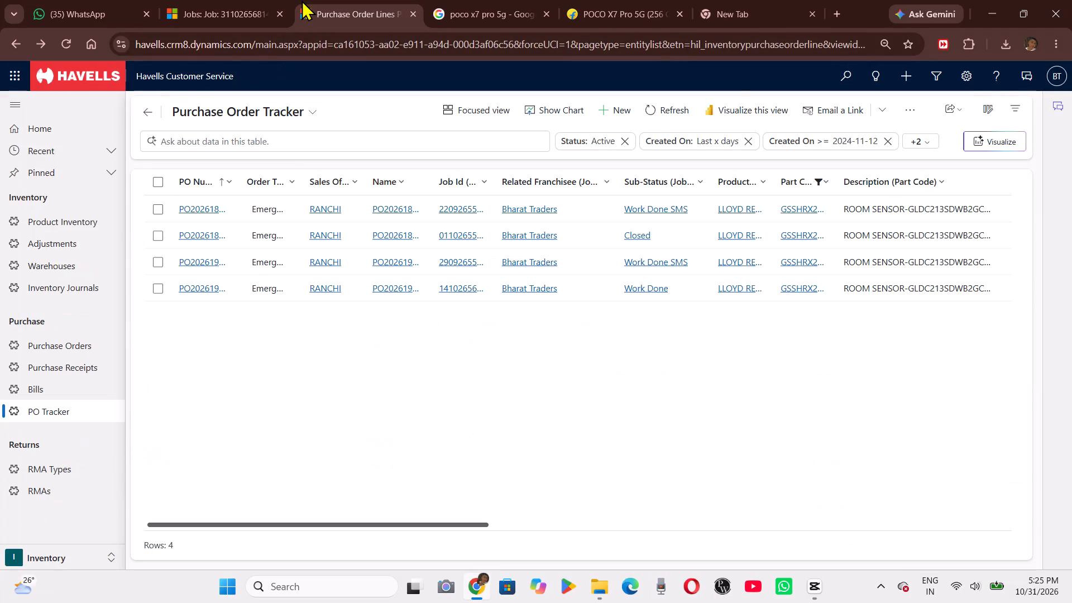
left_click(38, 553)
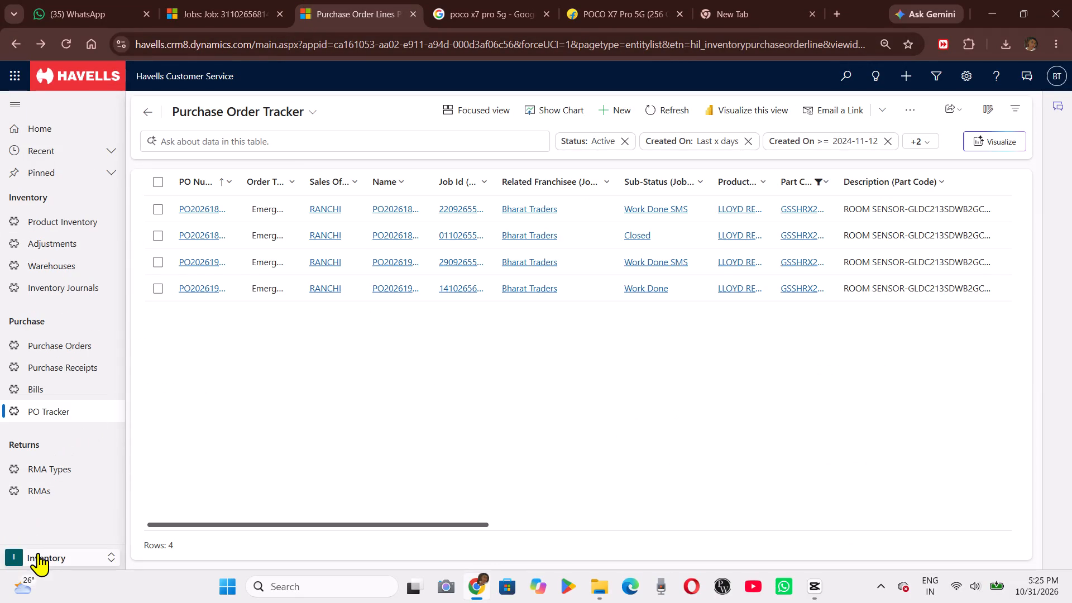
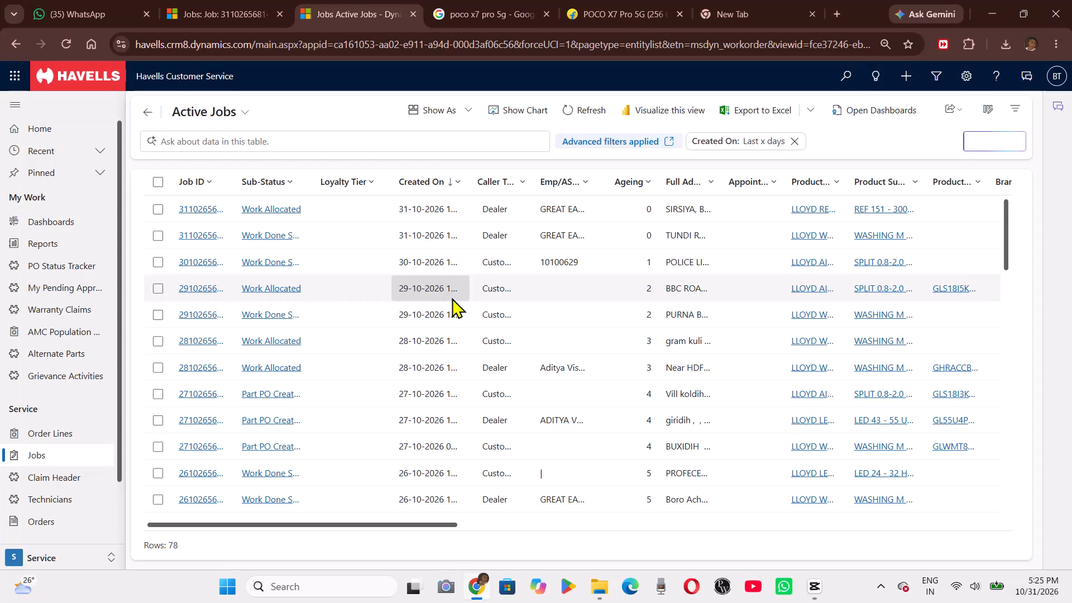
Refresh the Active Jobs list.
scroll(456, 301, "left", 1)
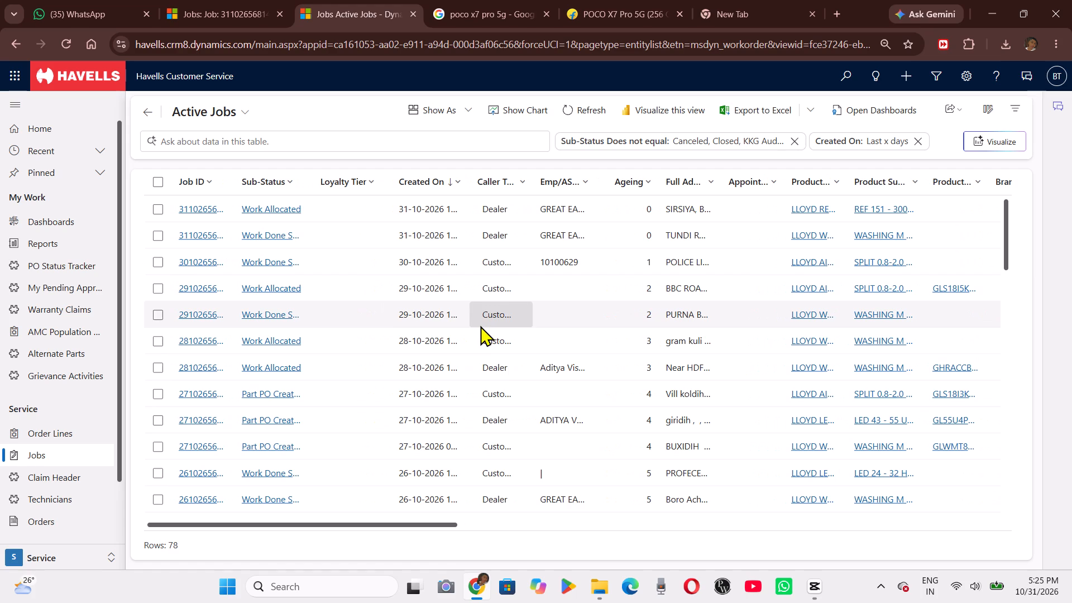
scroll(490, 410, "up", 1)
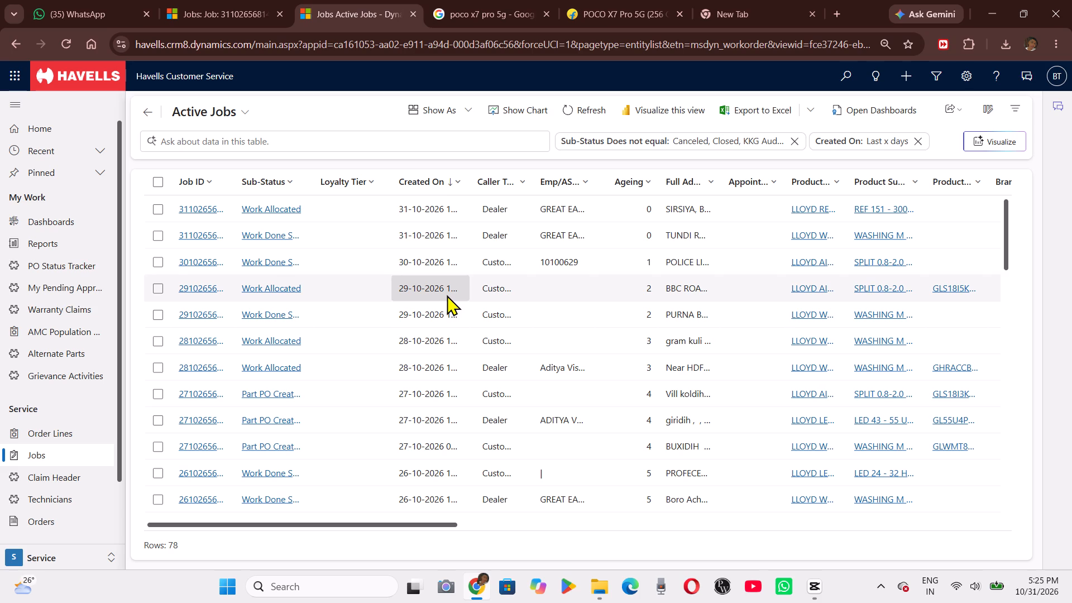
scroll(447, 295, "left", 3)
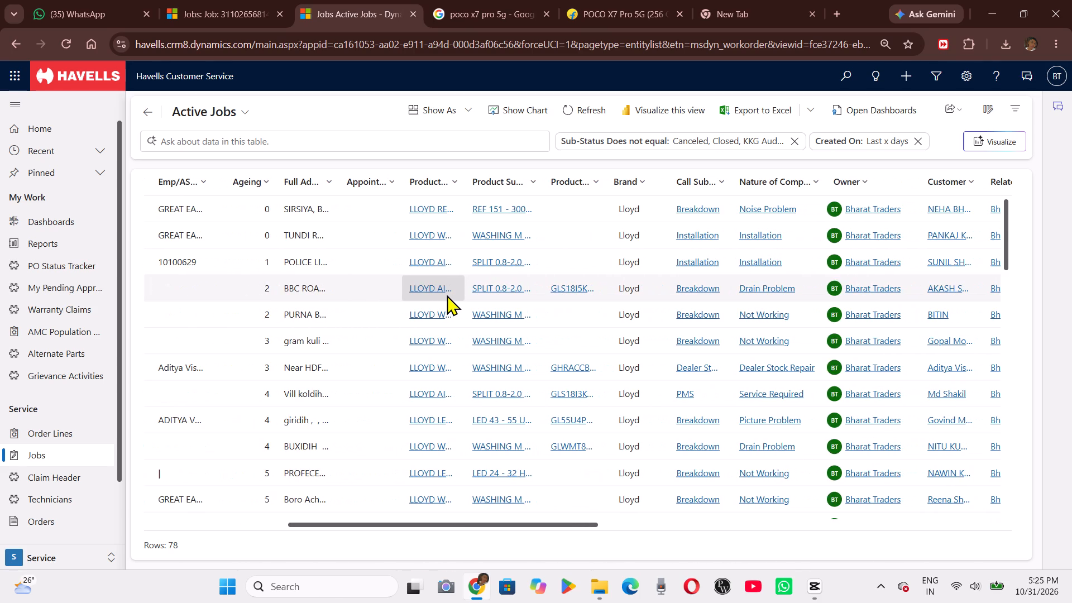
scroll(513, 324, "right", 2)
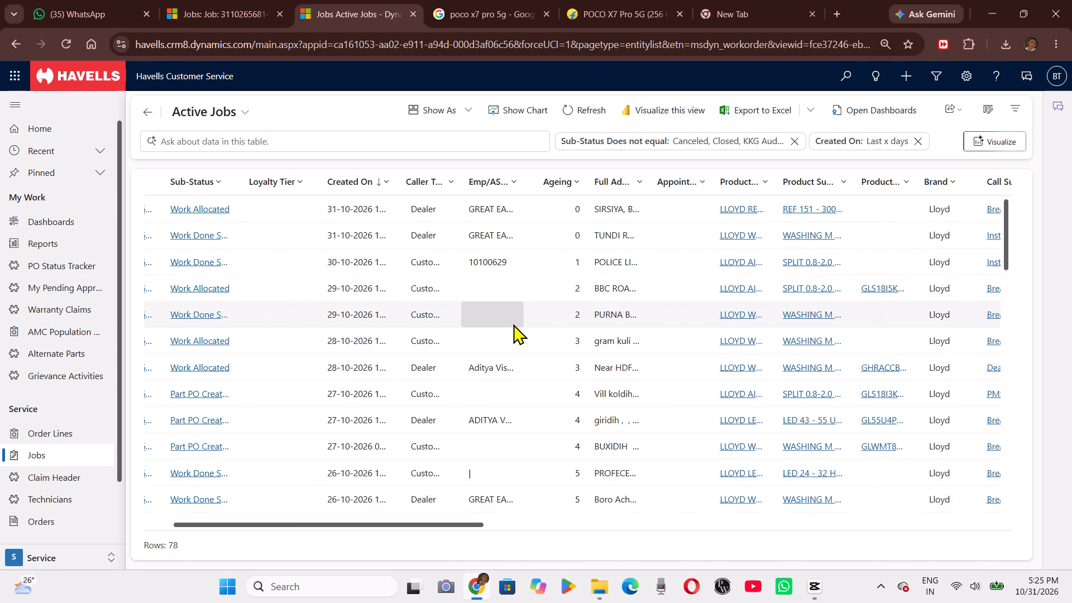
scroll(438, 310, "up", 1)
left_click(590, 111)
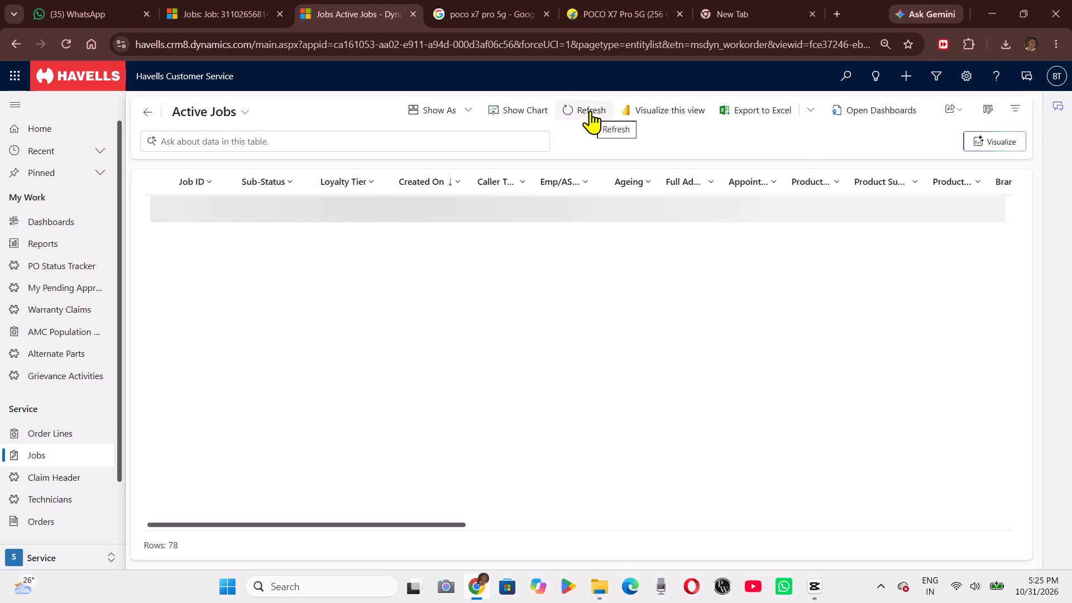
Look through the whole Active Jobs list, checking the sub-status, creation date and ageing of the jobs.
scroll(653, 272, "left", 1)
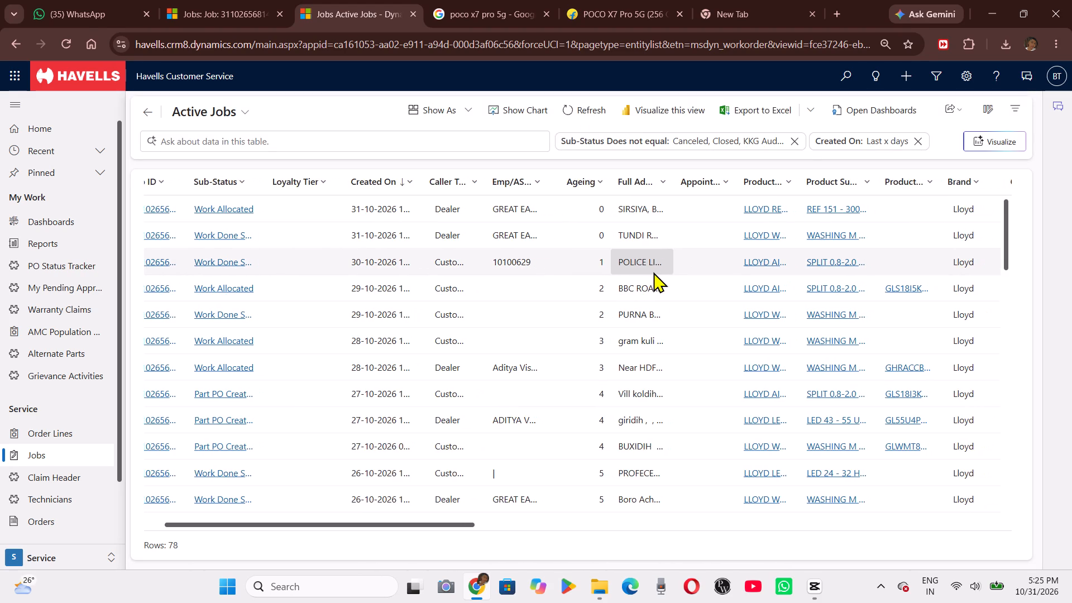
scroll(653, 272, "left", 2)
scroll(653, 272, "right", 1)
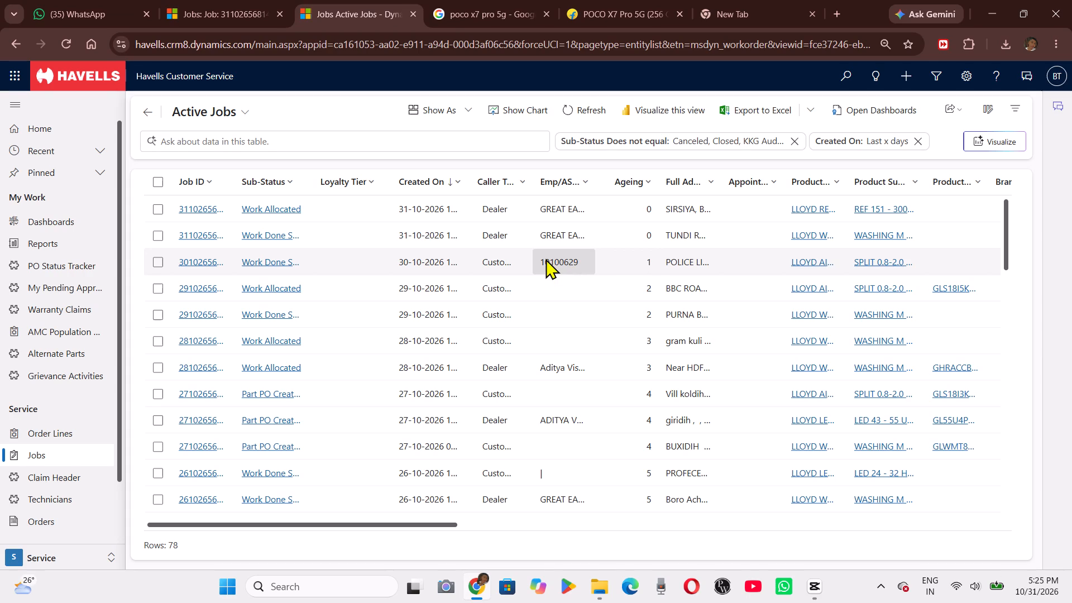
left_click(280, 183)
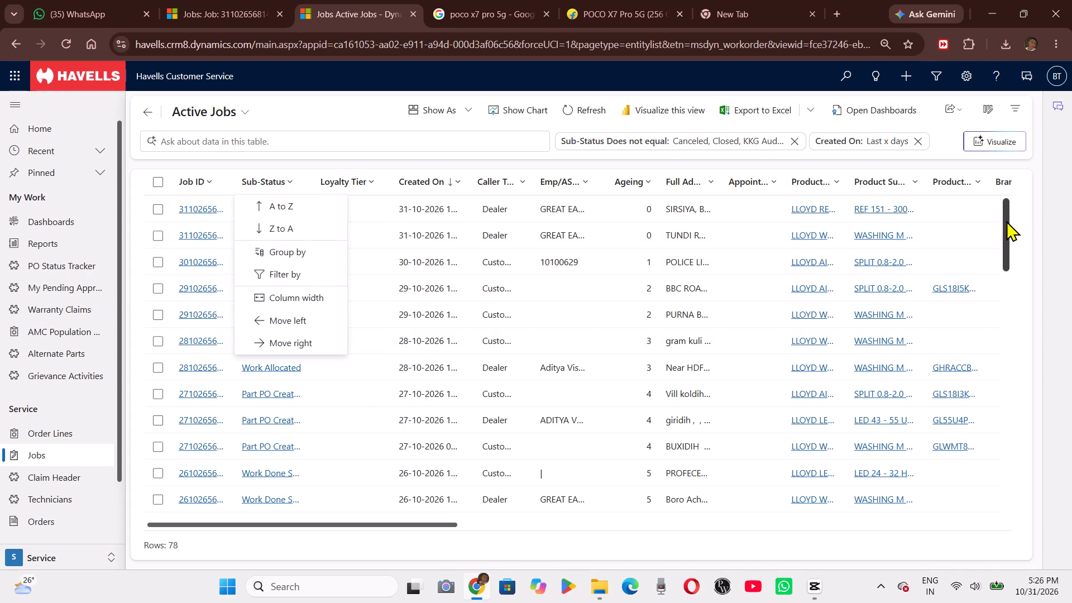
left_click_drag(1004, 219, 1020, 602)
scroll(732, 424, "up", 1)
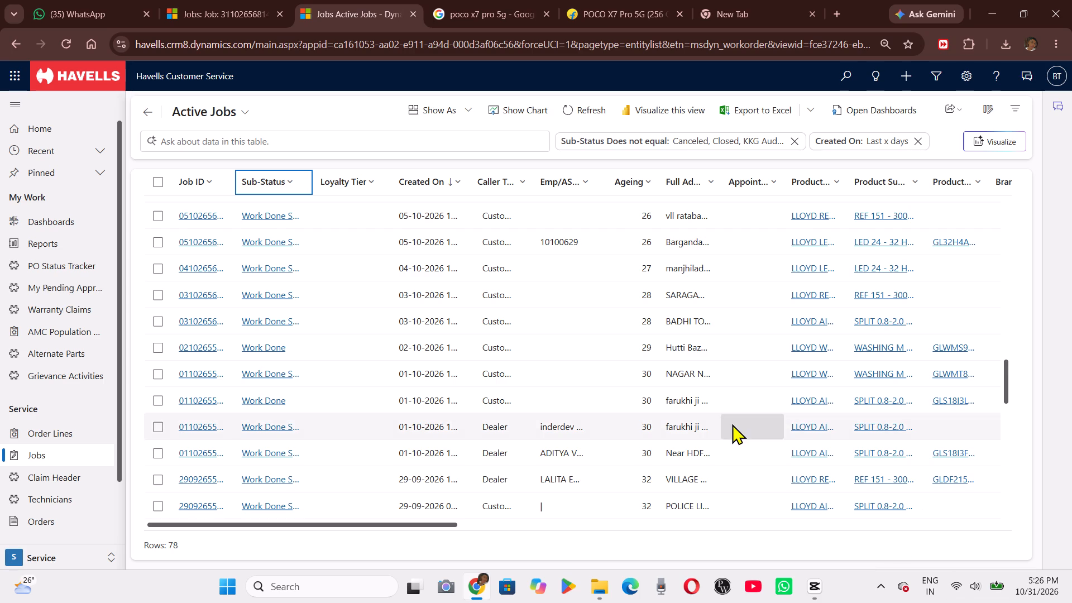
scroll(732, 424, "up", 4)
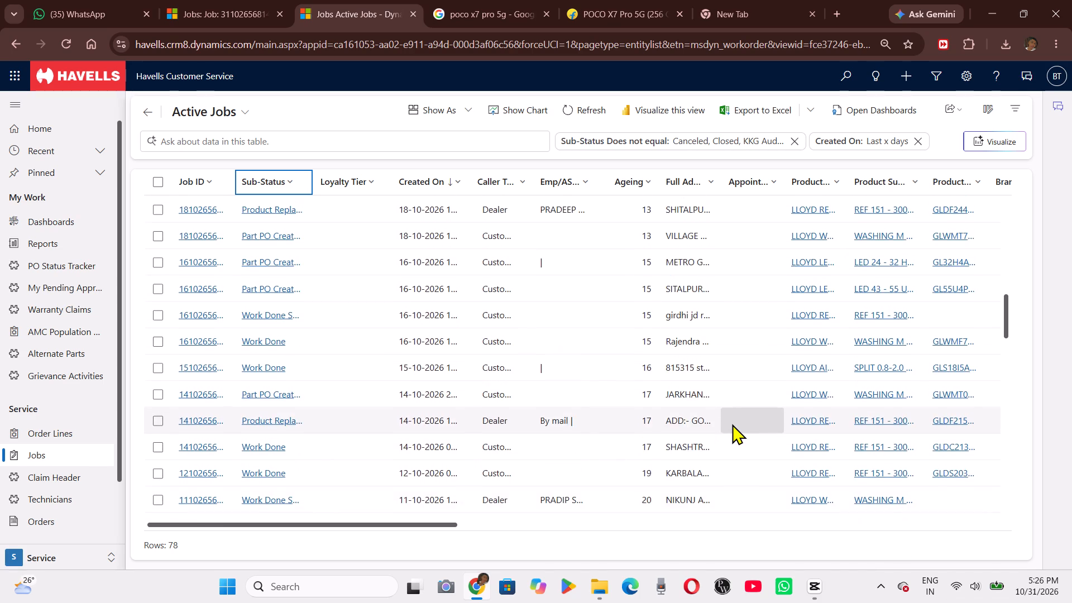
scroll(732, 424, "up", 2)
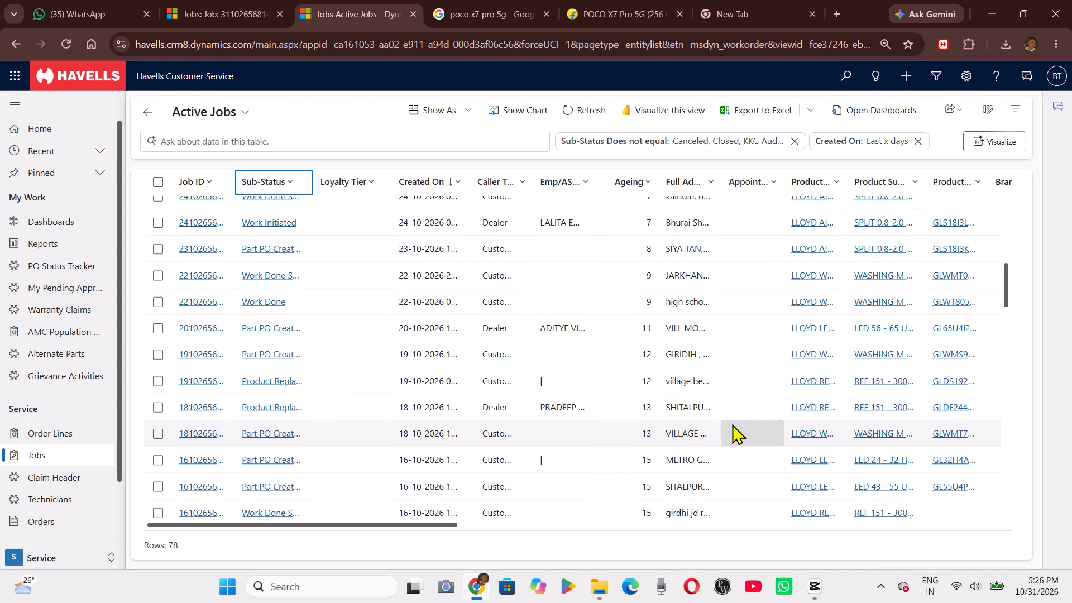
scroll(732, 424, "up", 3)
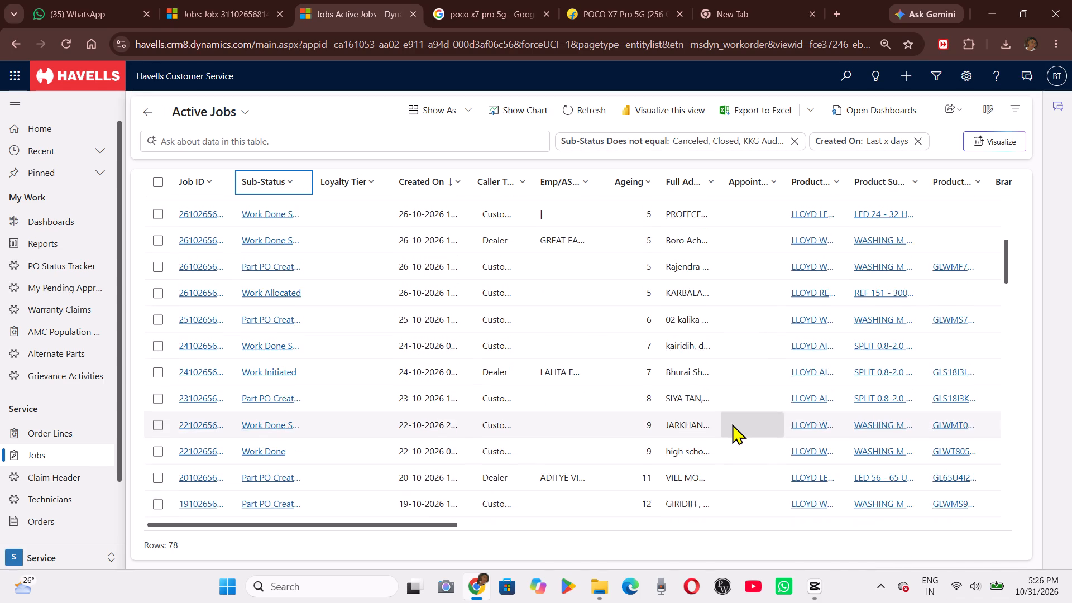
scroll(732, 424, "up", 2)
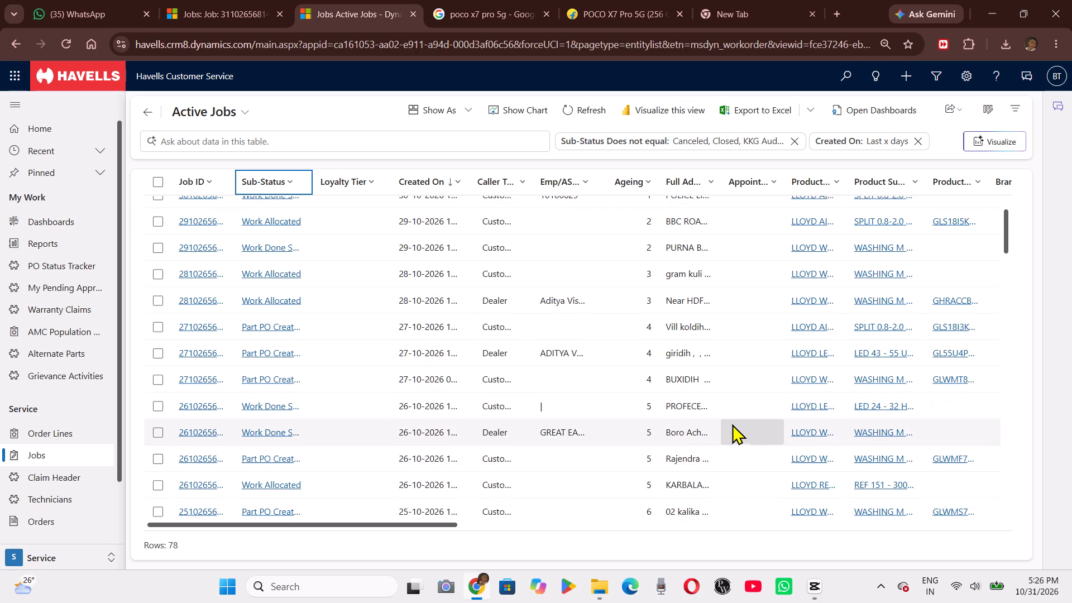
scroll(732, 424, "up", 2)
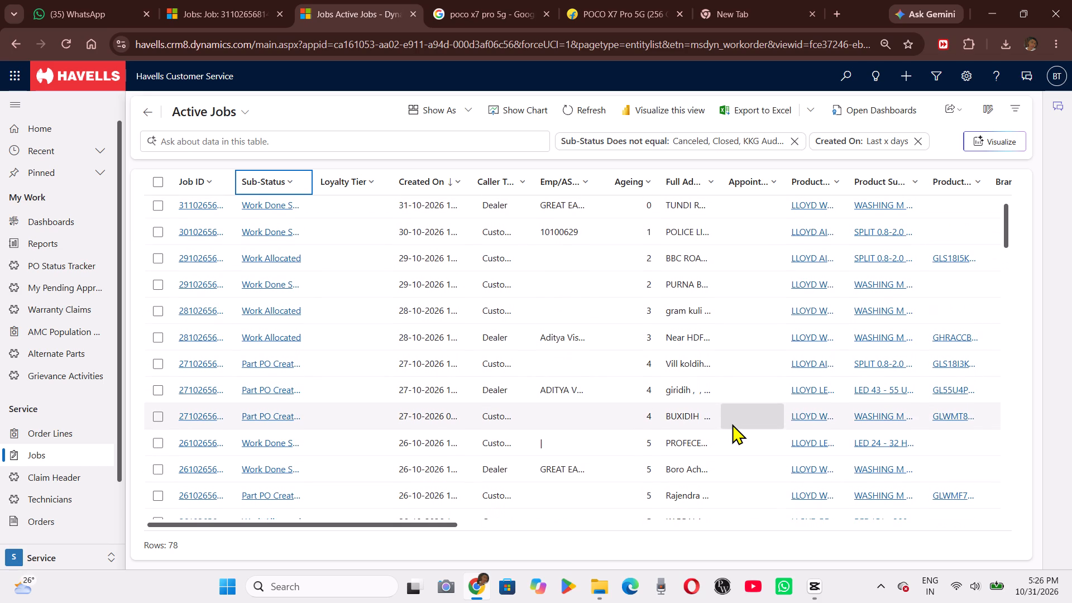
scroll(732, 424, "up", 1)
scroll(732, 424, "down", 12)
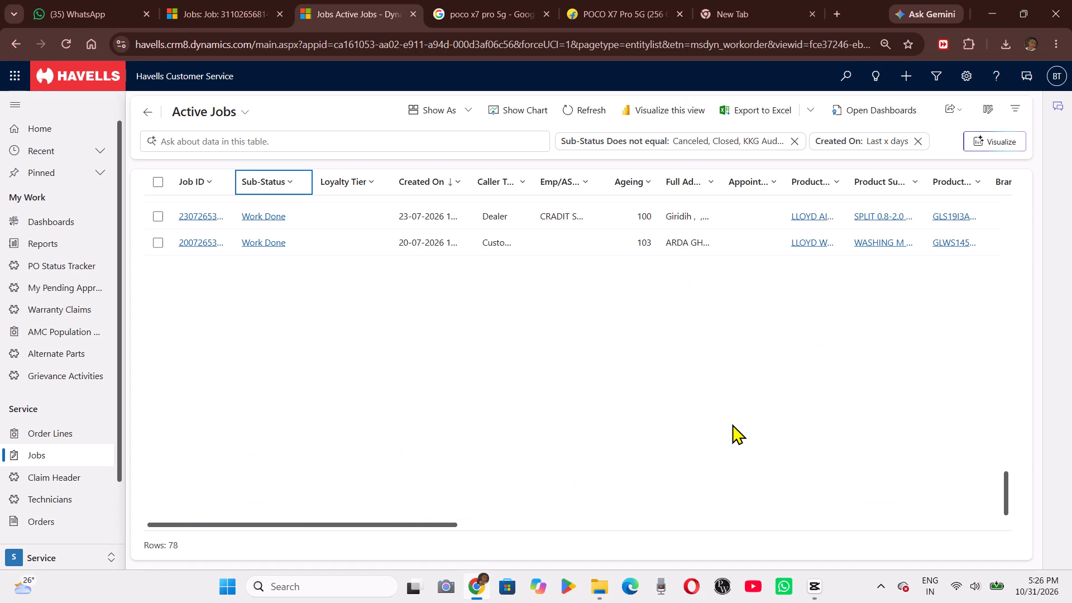
scroll(732, 424, "down", 4)
Examine the appointment, product, complaint, owner and customer details of the jobs near the end of the list.
scroll(732, 424, "right", 1)
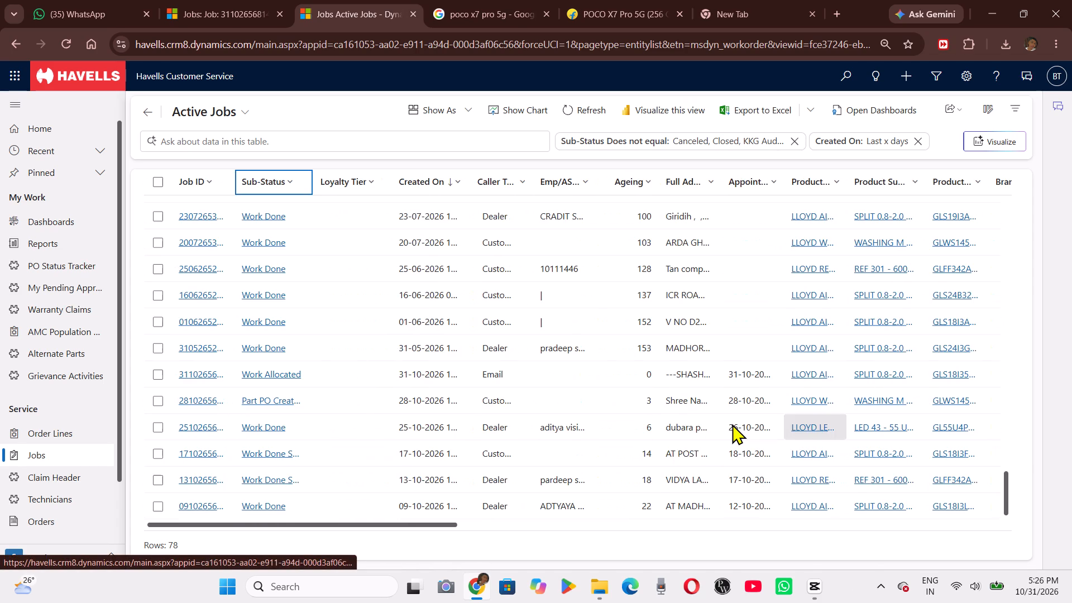
scroll(732, 424, "left", 3)
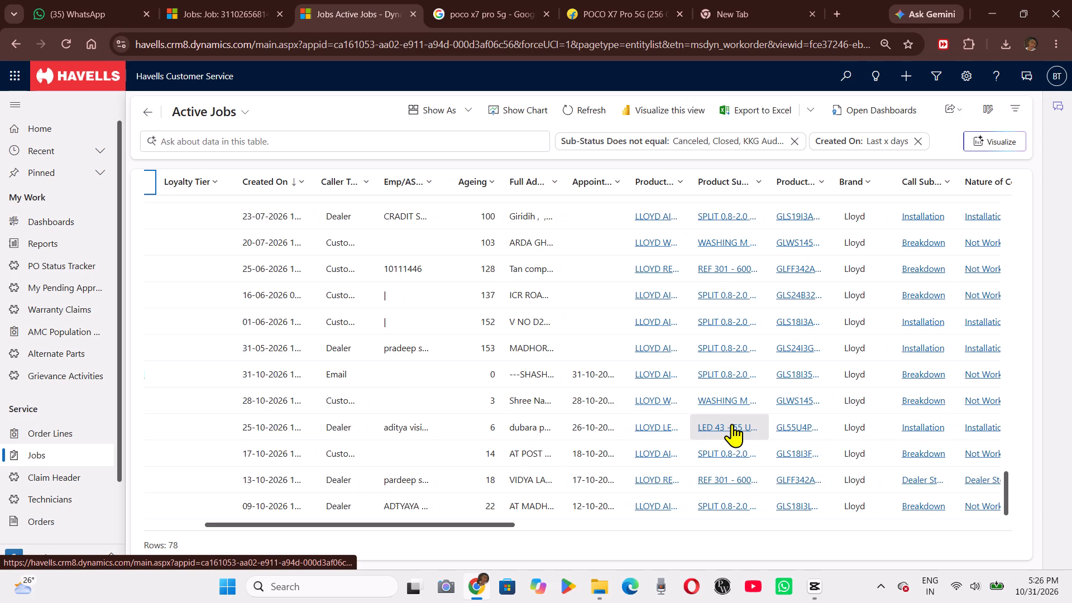
scroll(732, 424, "left", 3)
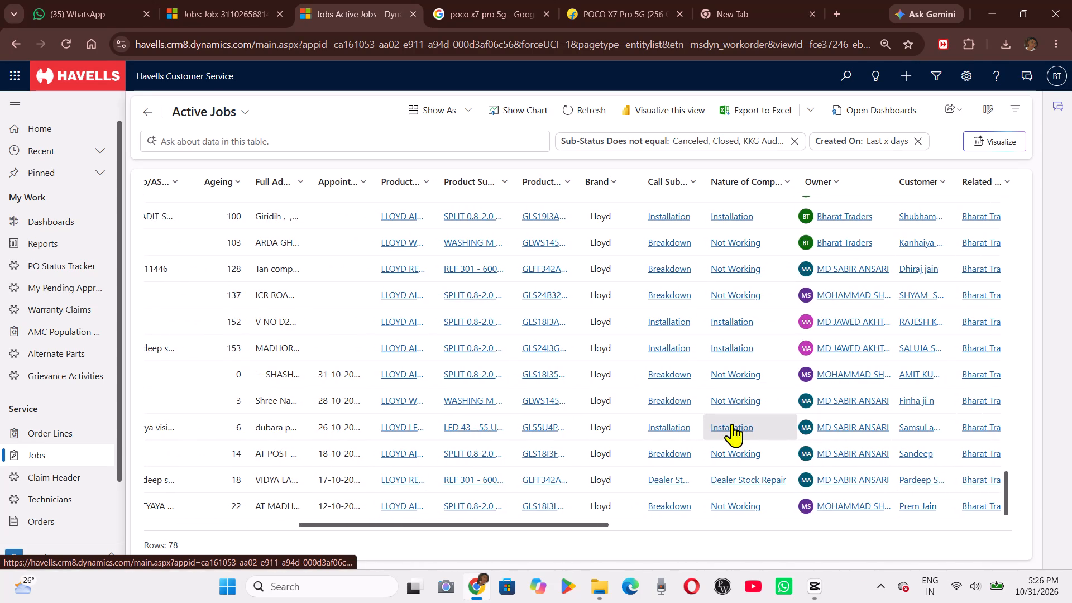
scroll(732, 424, "left", 1)
scroll(732, 424, "right", 2)
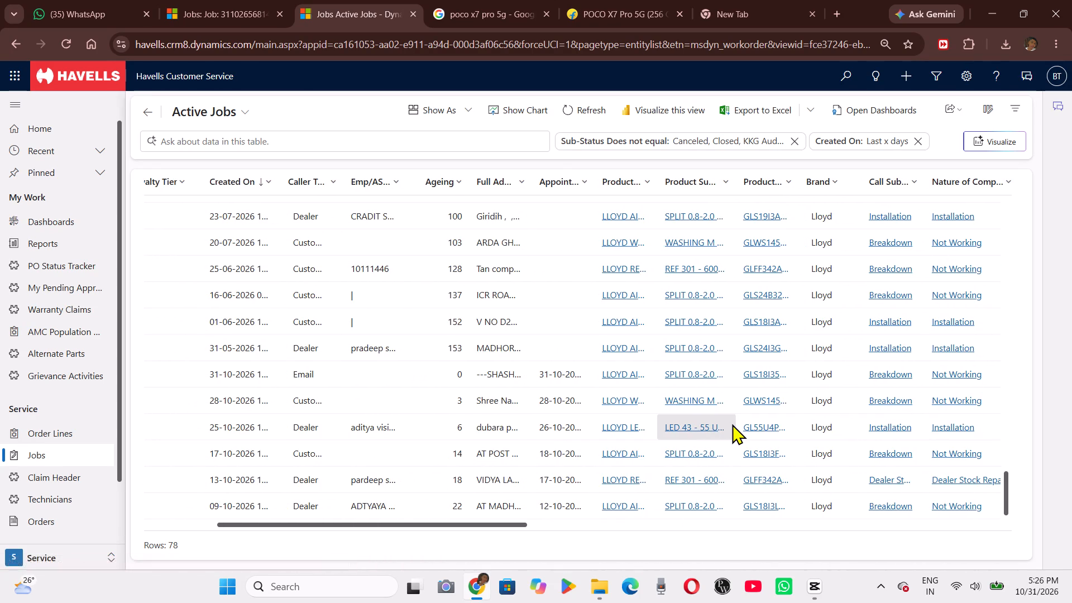
scroll(732, 424, "right", 2)
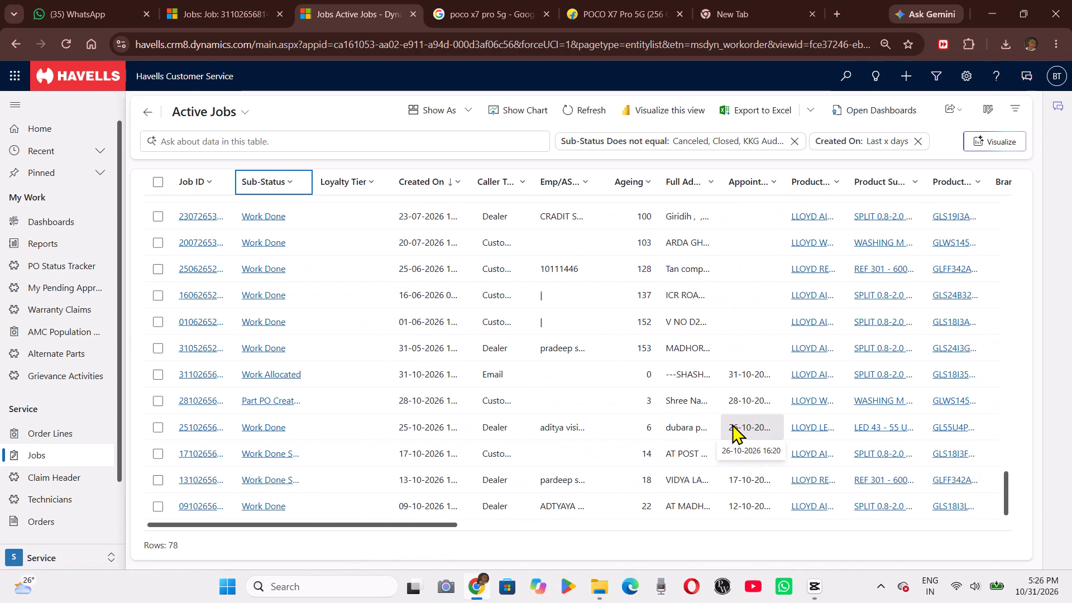
scroll(732, 424, "left", 2)
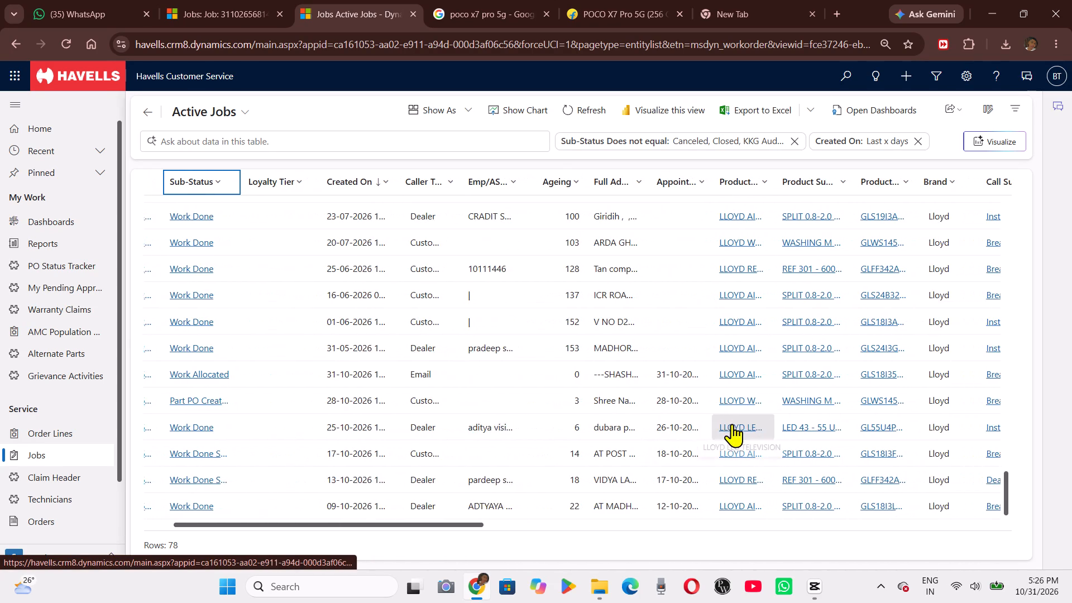
scroll(732, 424, "left", 5)
scroll(732, 424, "right", 1)
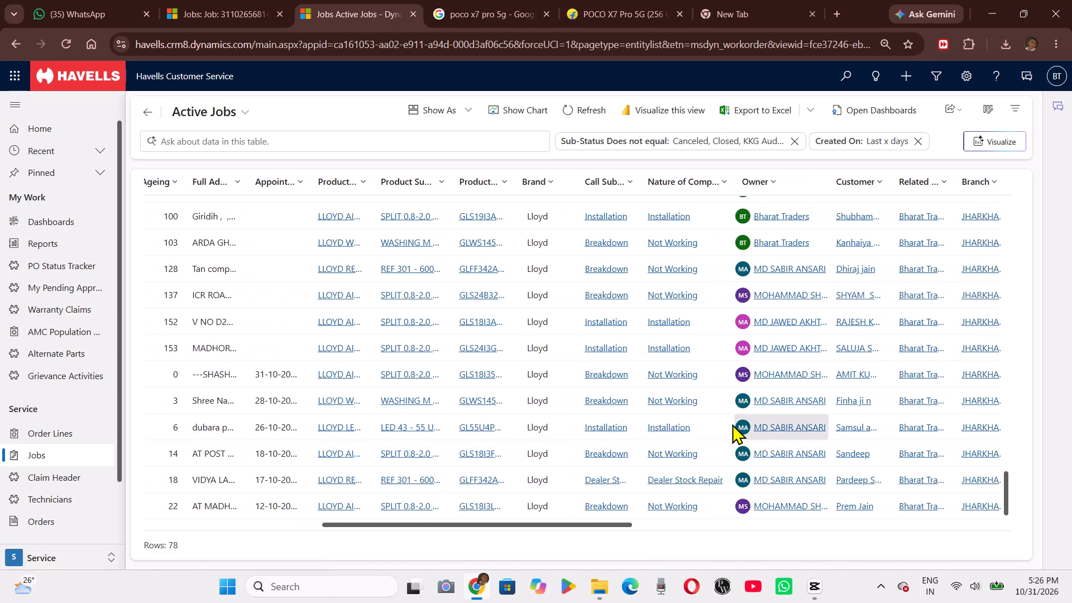
scroll(732, 424, "right", 2)
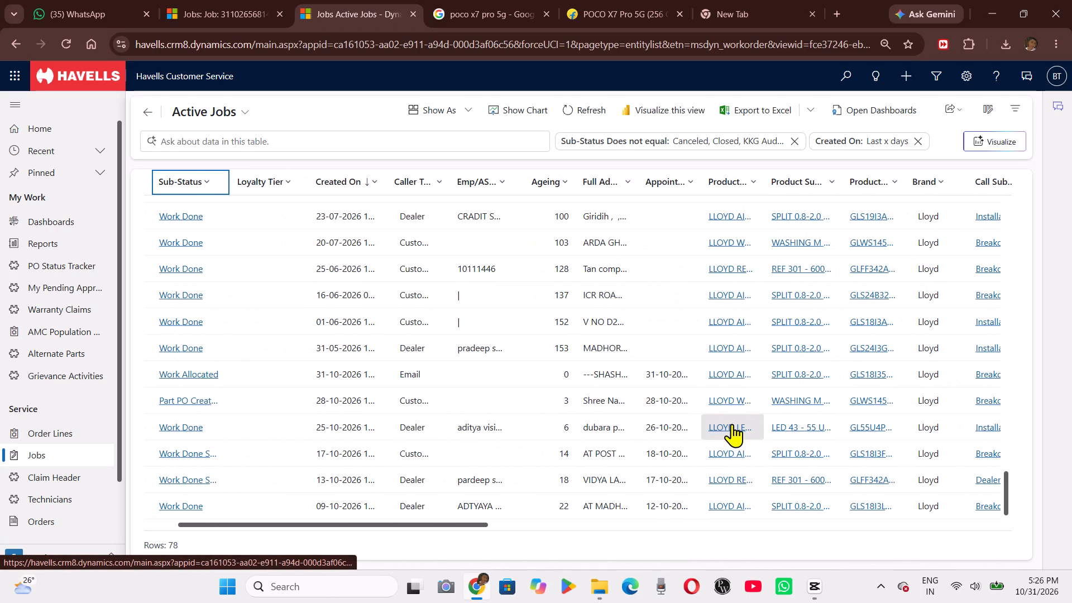
Filter the Active Jobs list to jobs whose Sub-Status equals Work Allocated.
scroll(732, 424, "up", 3)
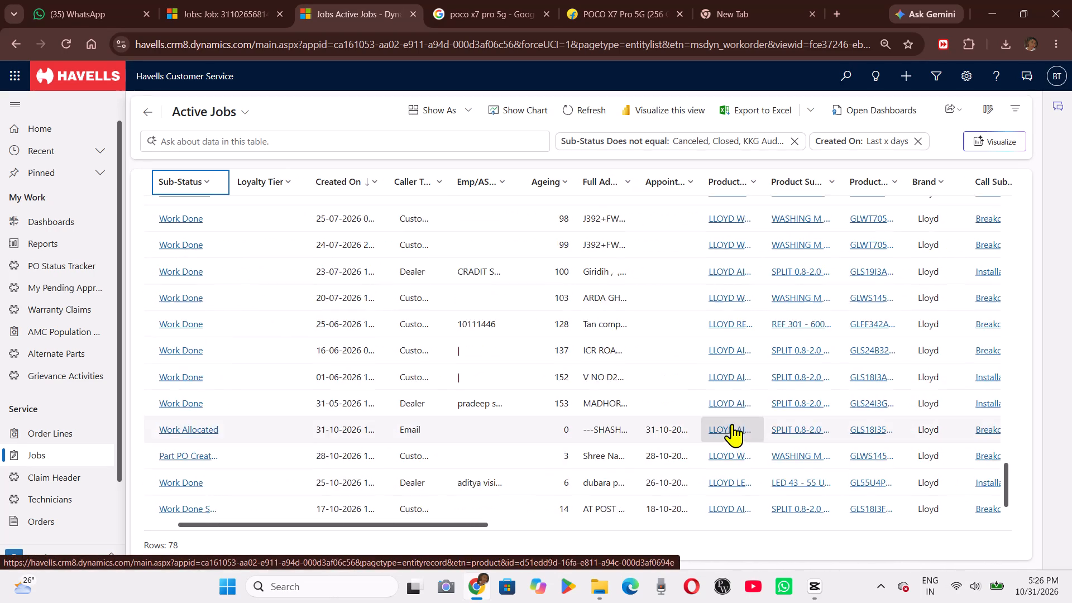
scroll(732, 424, "up", 4)
scroll(211, 255, "up", 2)
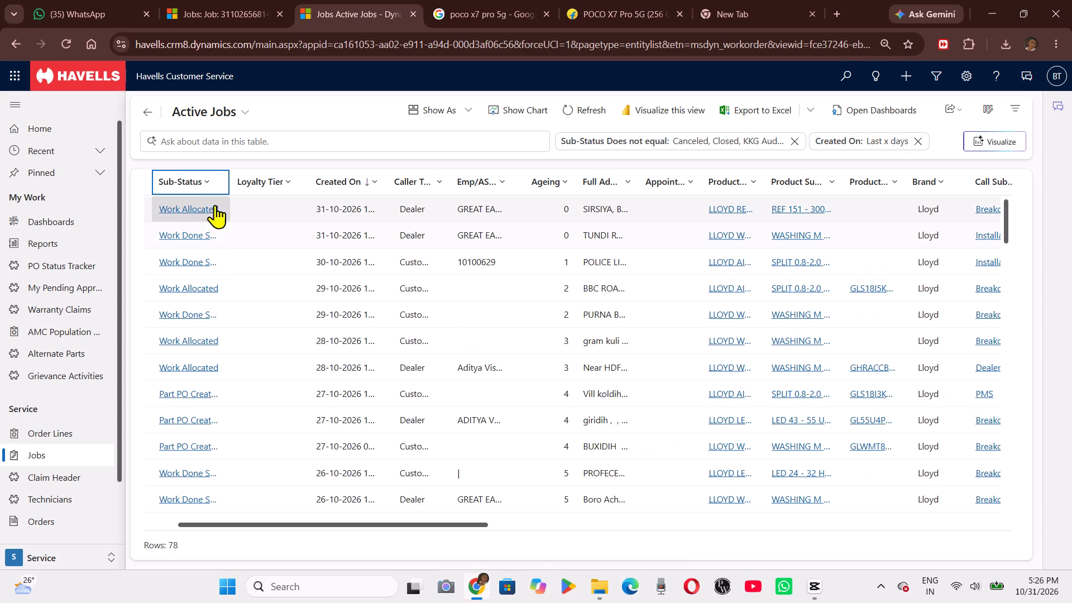
left_click(196, 186)
left_click(211, 270)
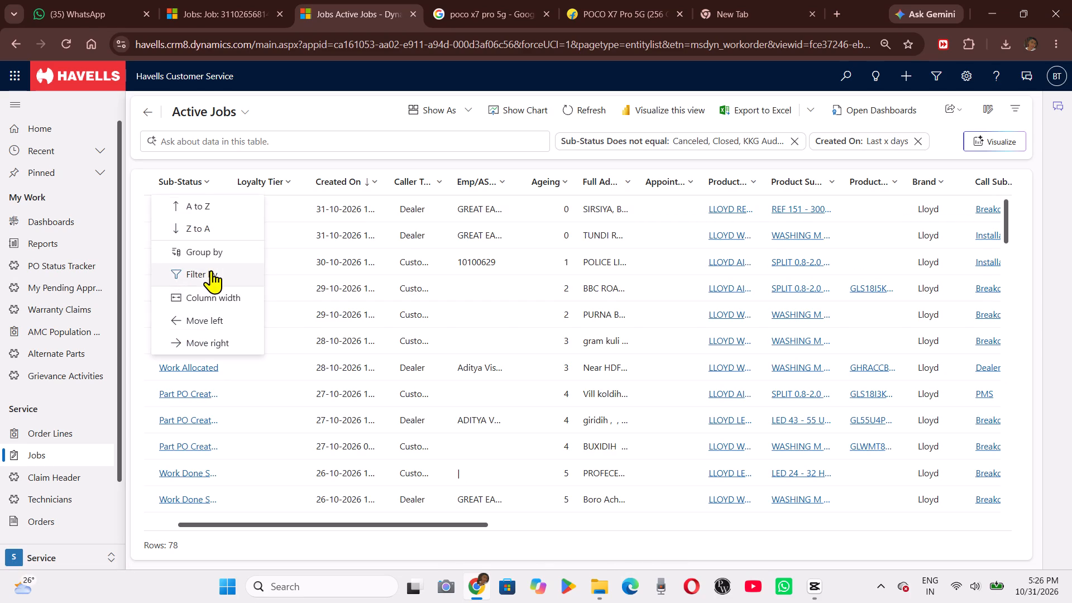
key("w")
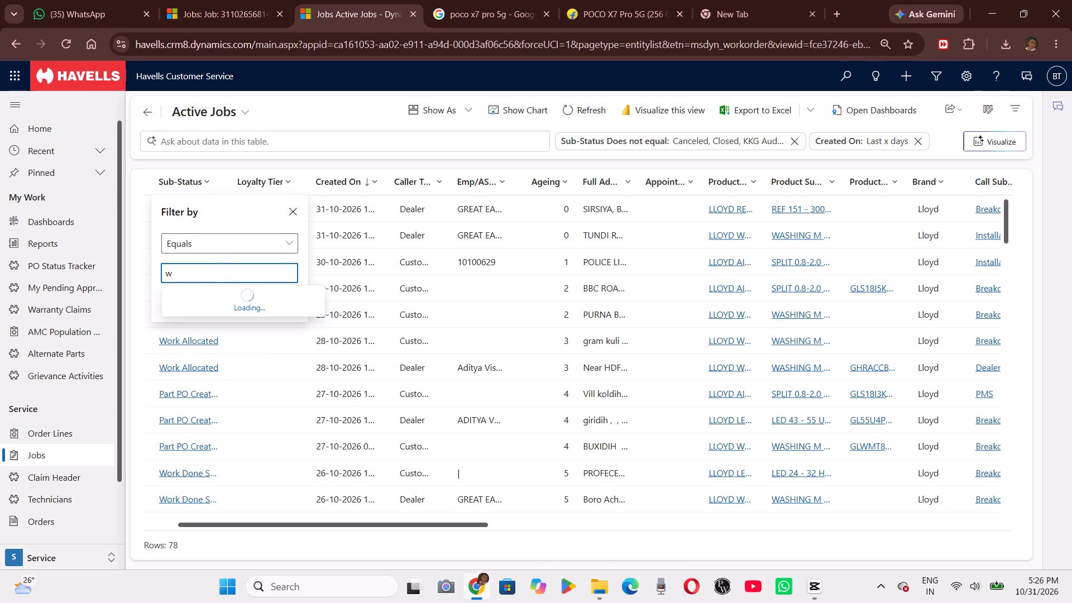
left_click(218, 290)
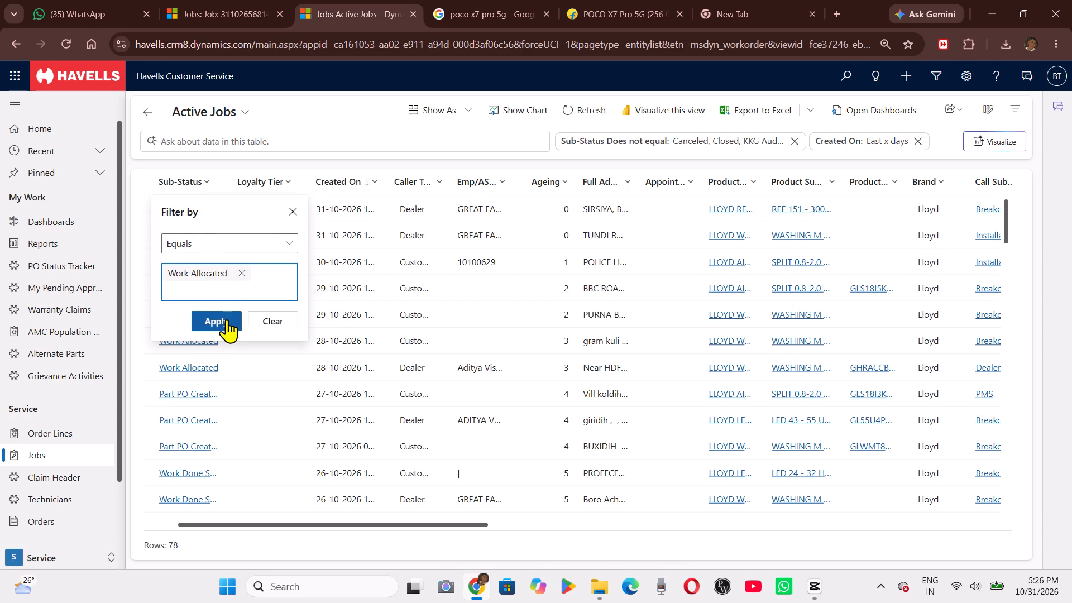
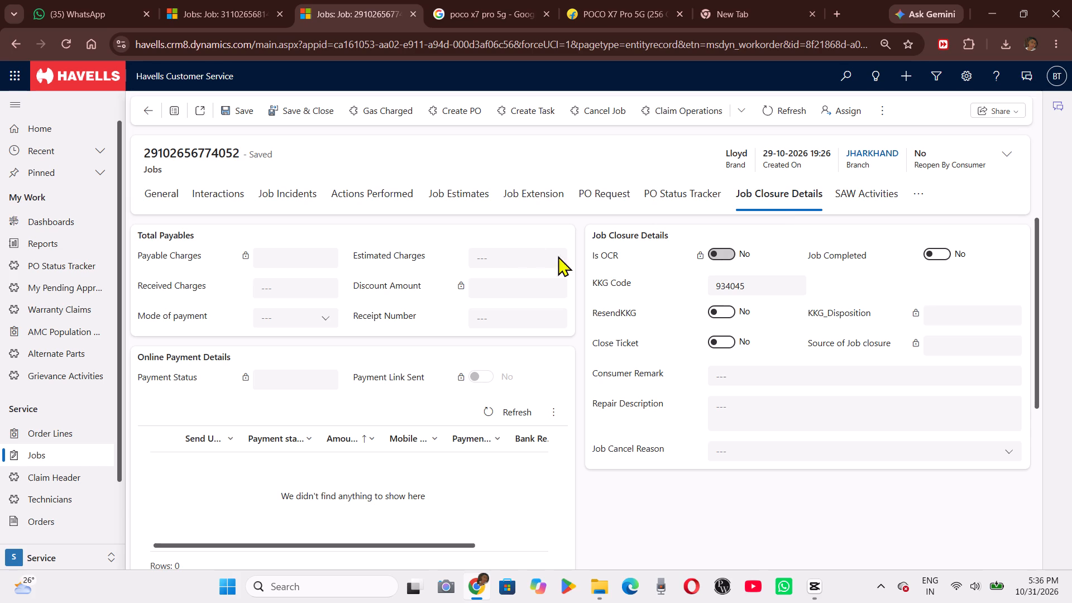
left_click(180, 194)
double_click(180, 194)
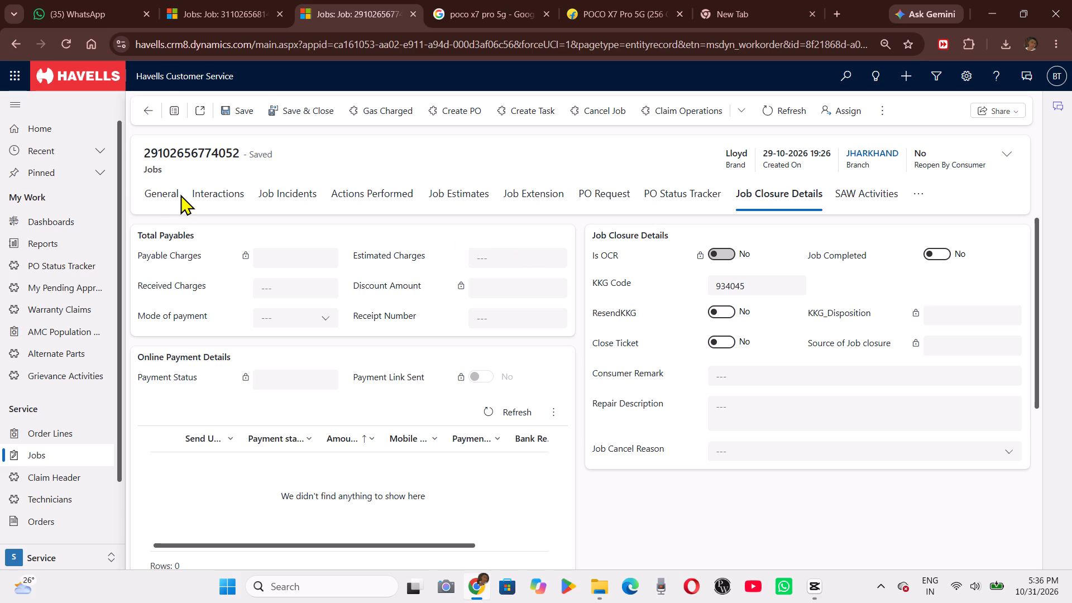
left_click(167, 194)
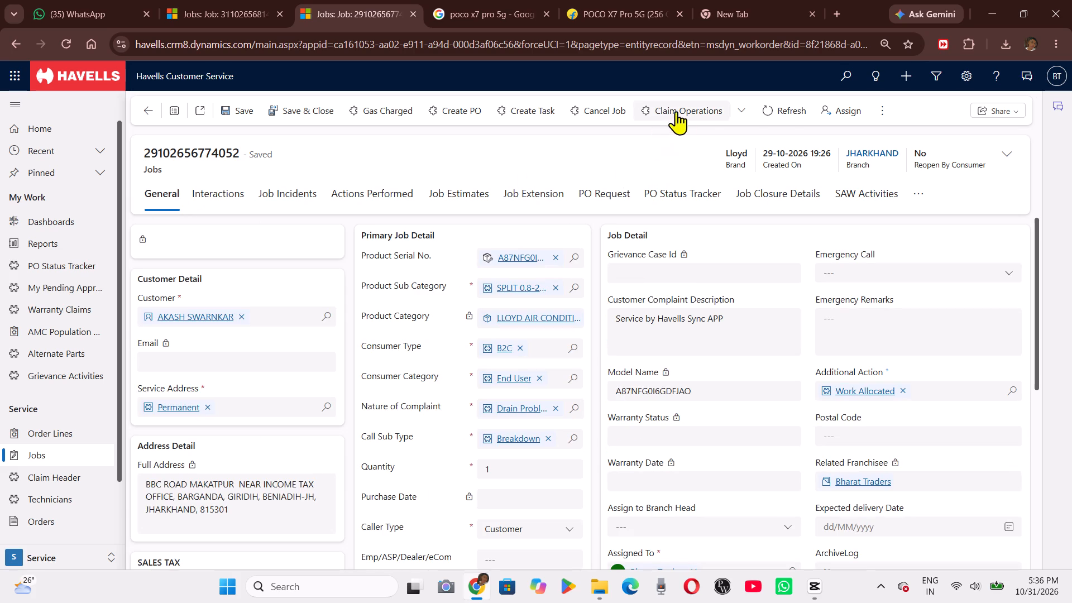
left_click(779, 106)
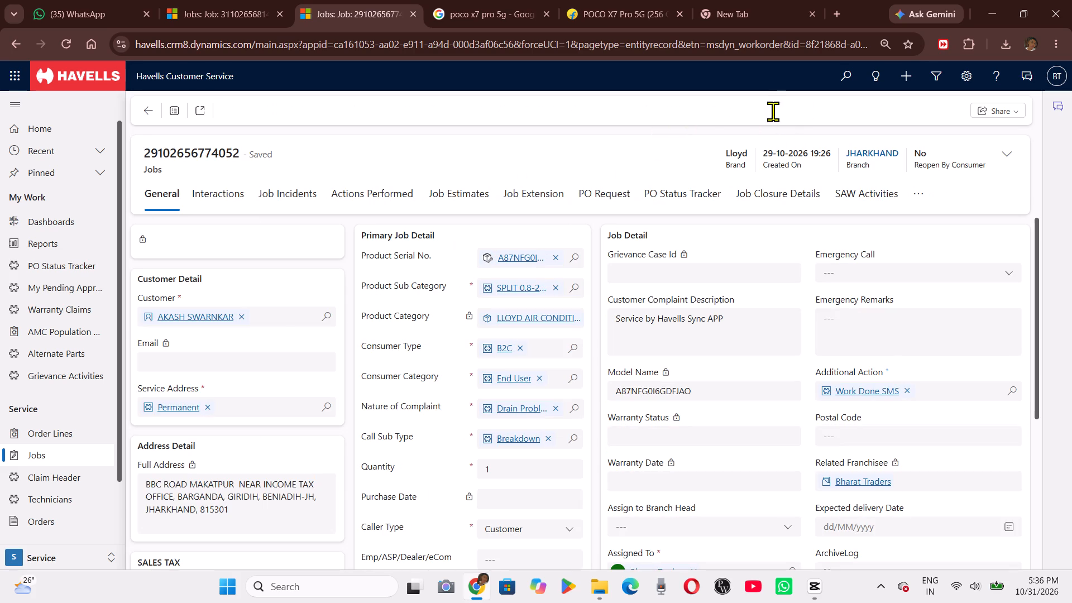
Return to the Active Jobs list and examine the Work Allocated jobs' product, call type, complaint and owner details.
left_click(145, 108)
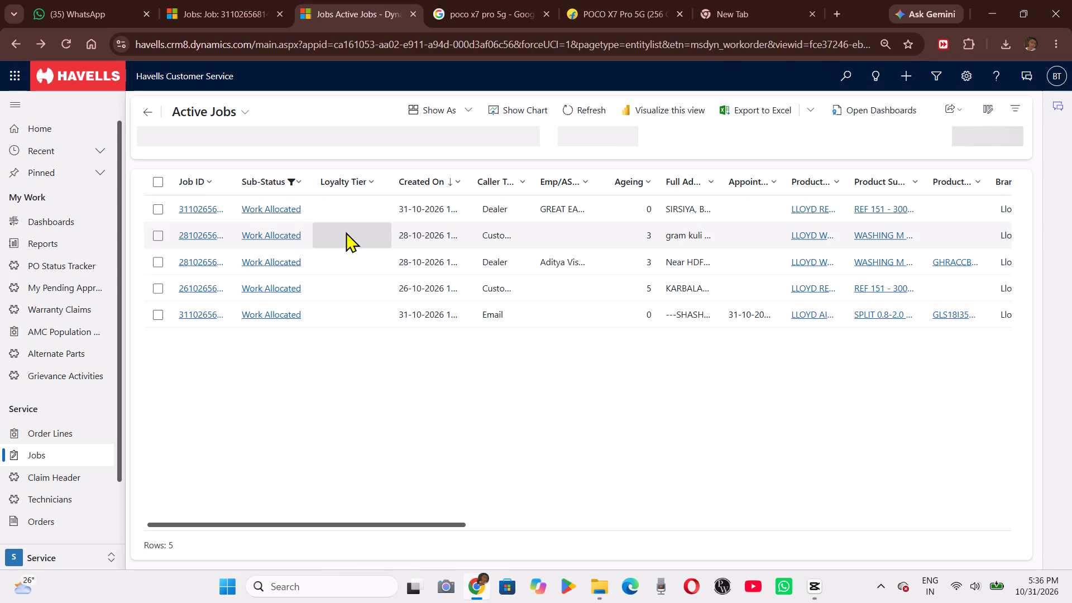
scroll(620, 301, "left", 2)
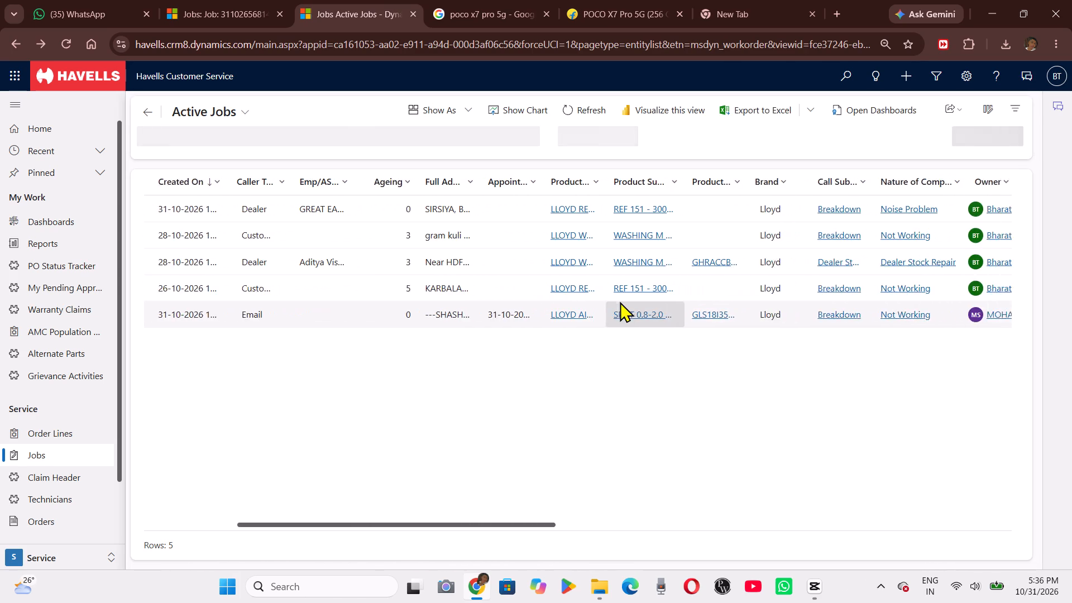
scroll(620, 301, "left", 1)
scroll(620, 301, "right", 1)
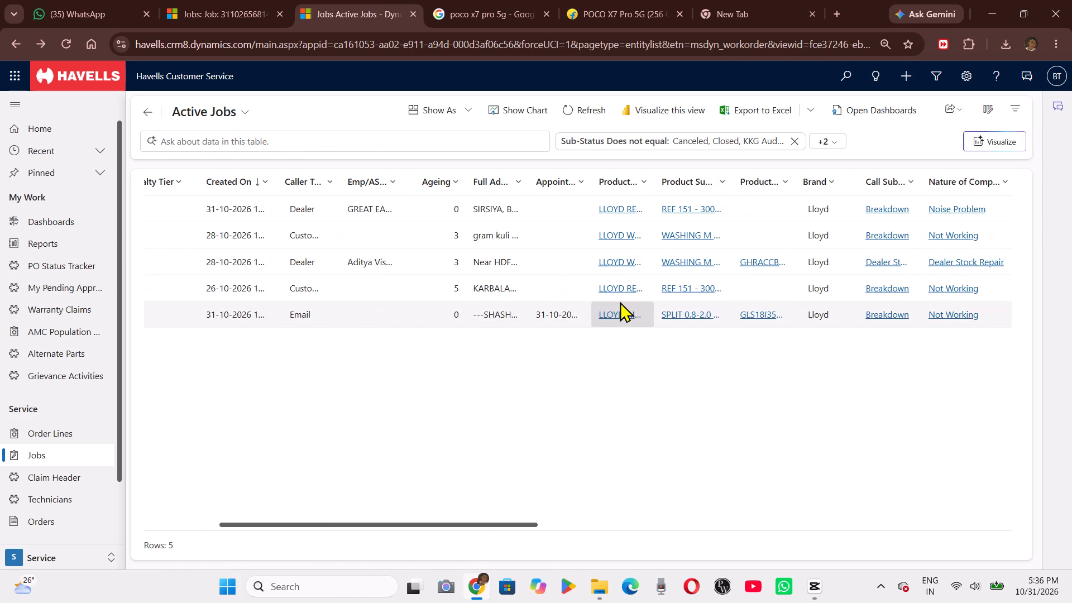
scroll(620, 301, "left", 1)
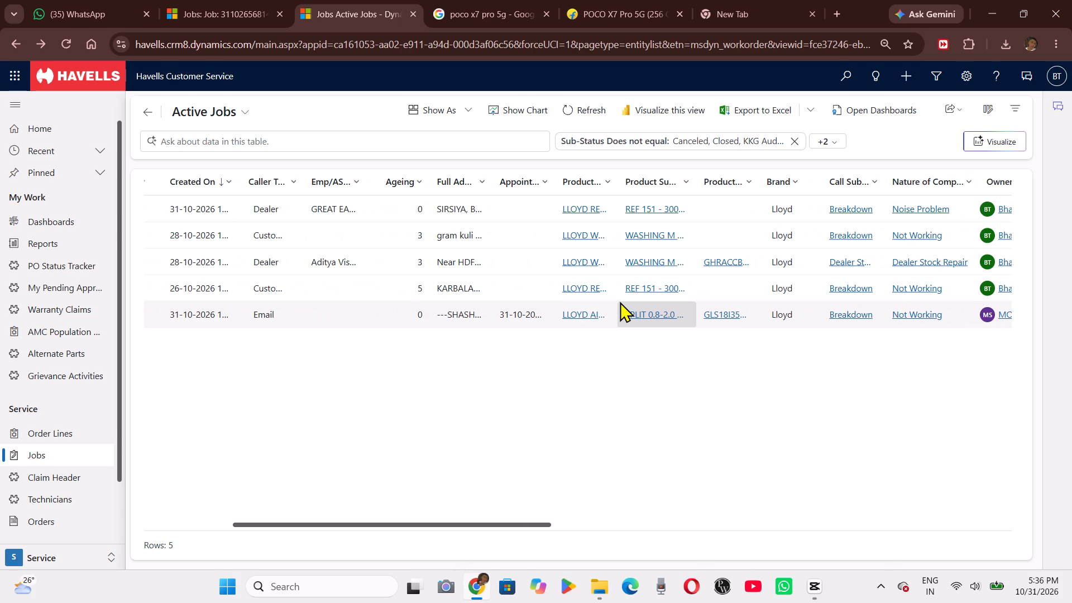
scroll(620, 301, "left", 2)
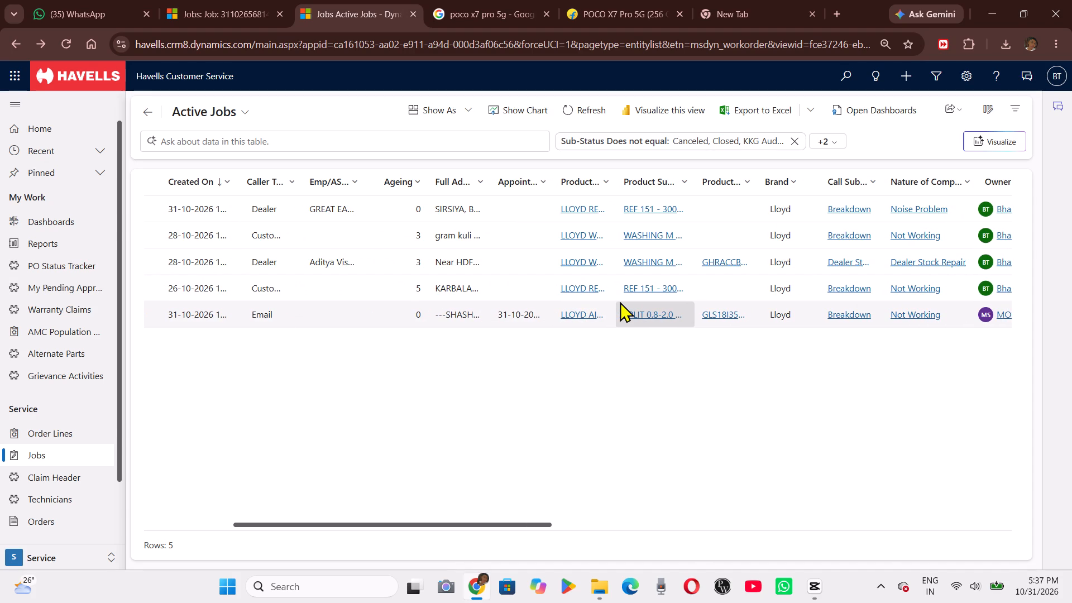
scroll(620, 301, "left", 1)
scroll(620, 301, "right", 2)
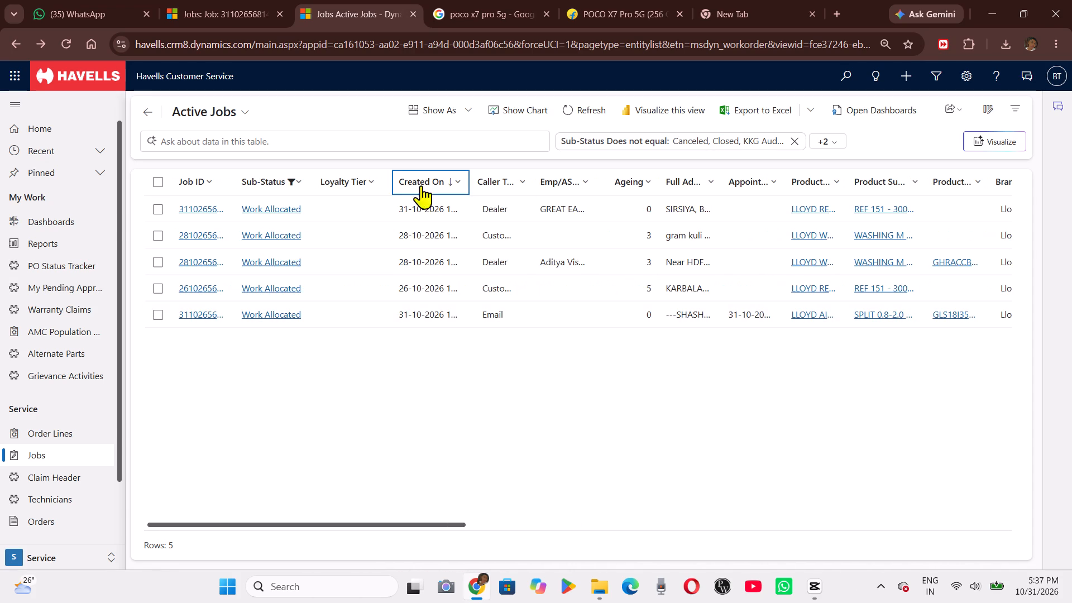
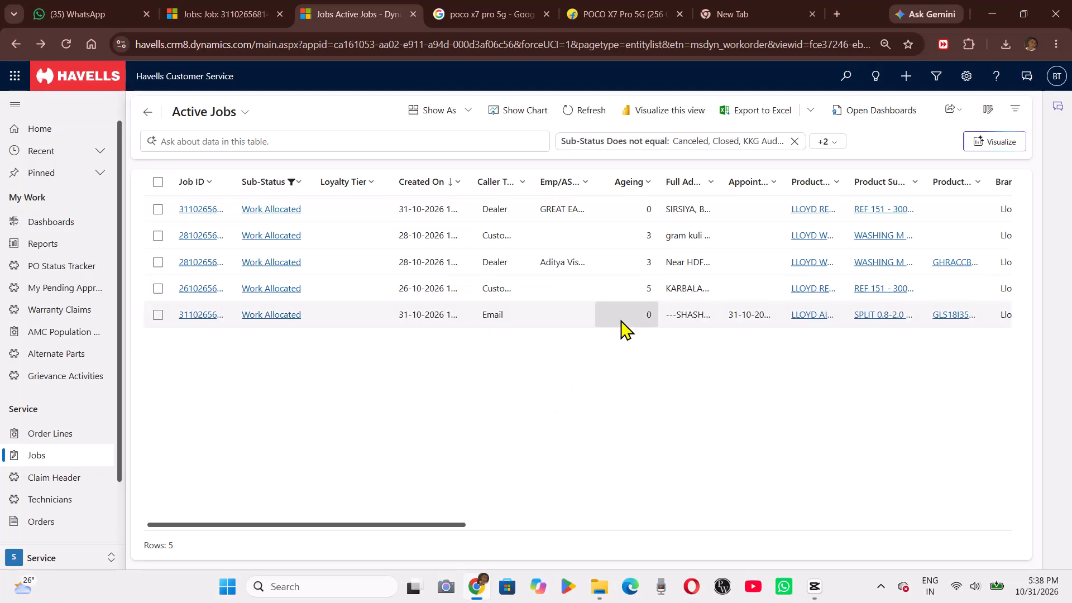
Review the email-sourced Lloyd air conditioner job's general details, and return to Active Jobs to check the listed jobs' complaint and owner details.
double_click(577, 316)
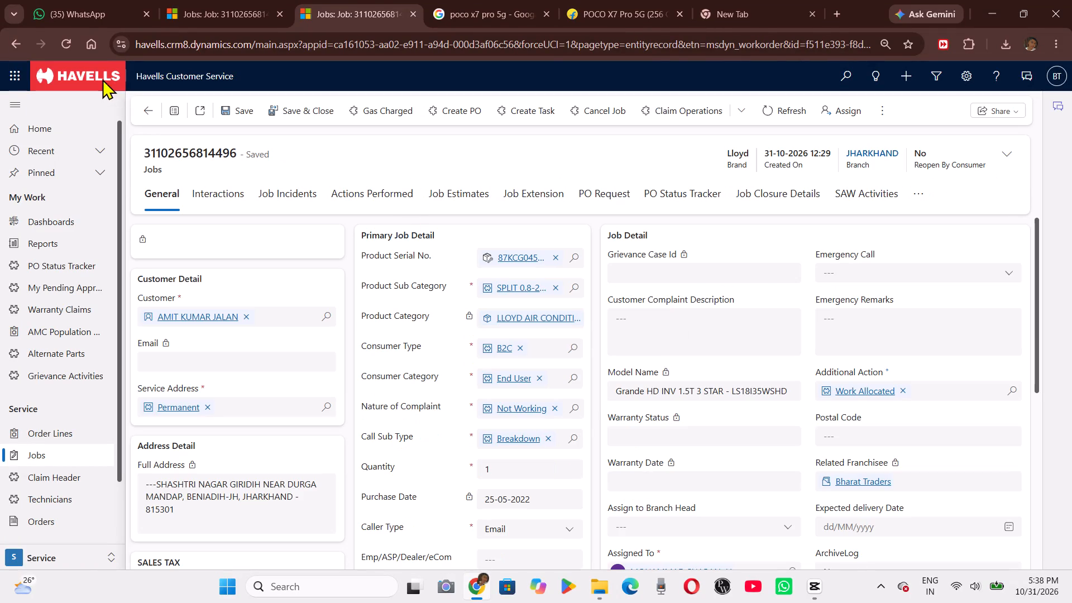
left_click(142, 100)
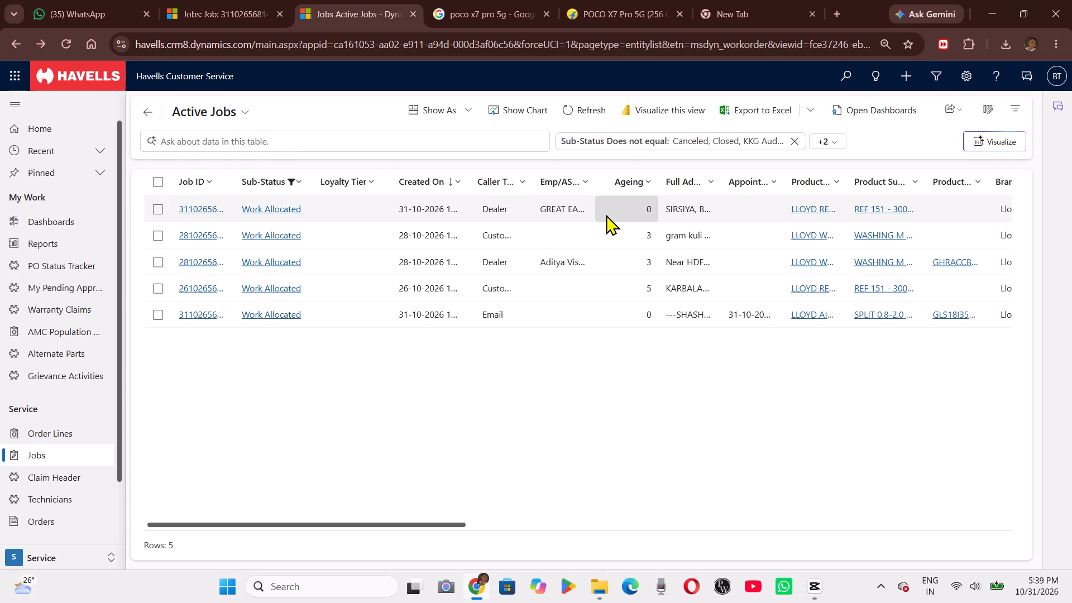
scroll(606, 214, "left", 4)
scroll(606, 214, "right", 1)
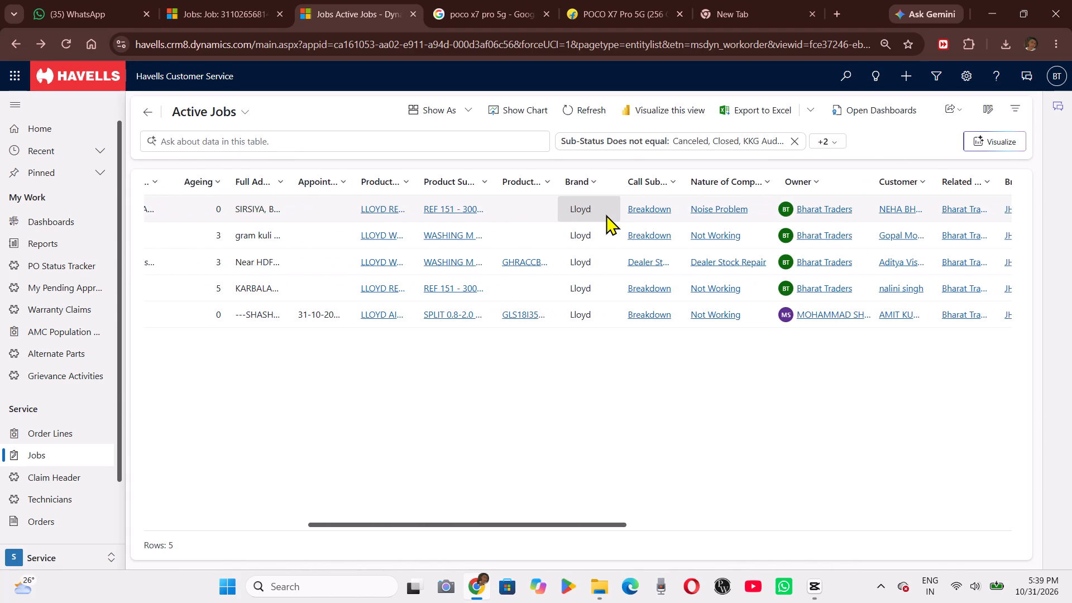
scroll(606, 214, "right", 1)
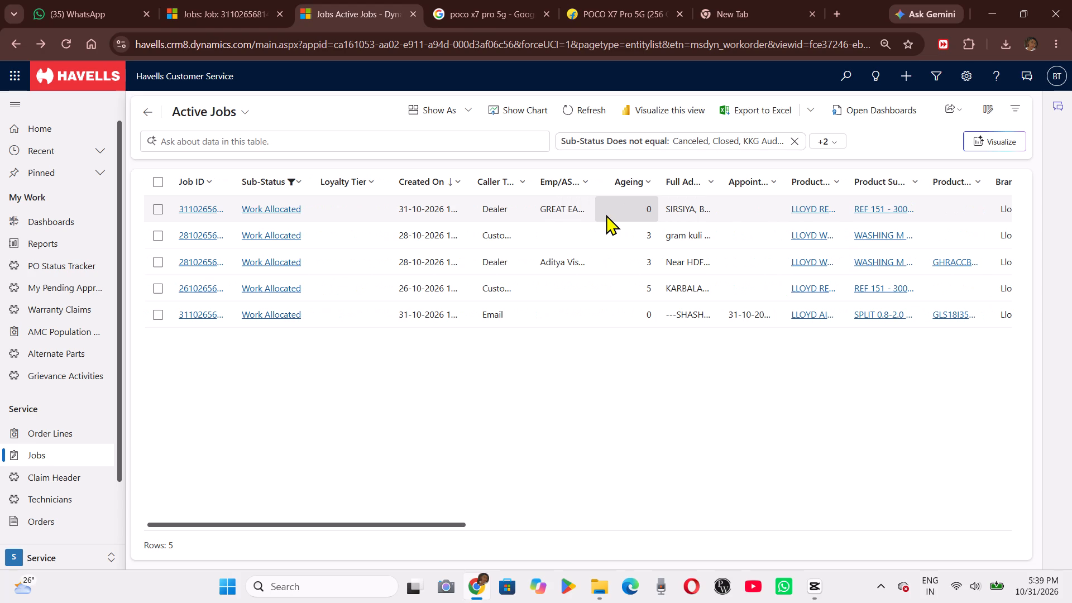
Launch the desktop app that has the white K icon.
double_click(185, 269)
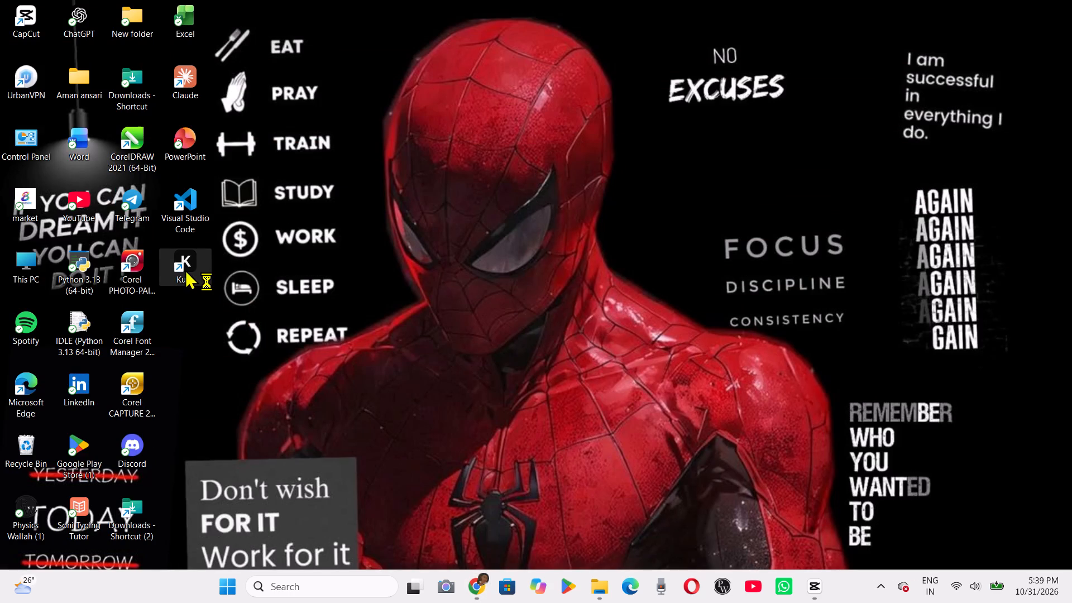
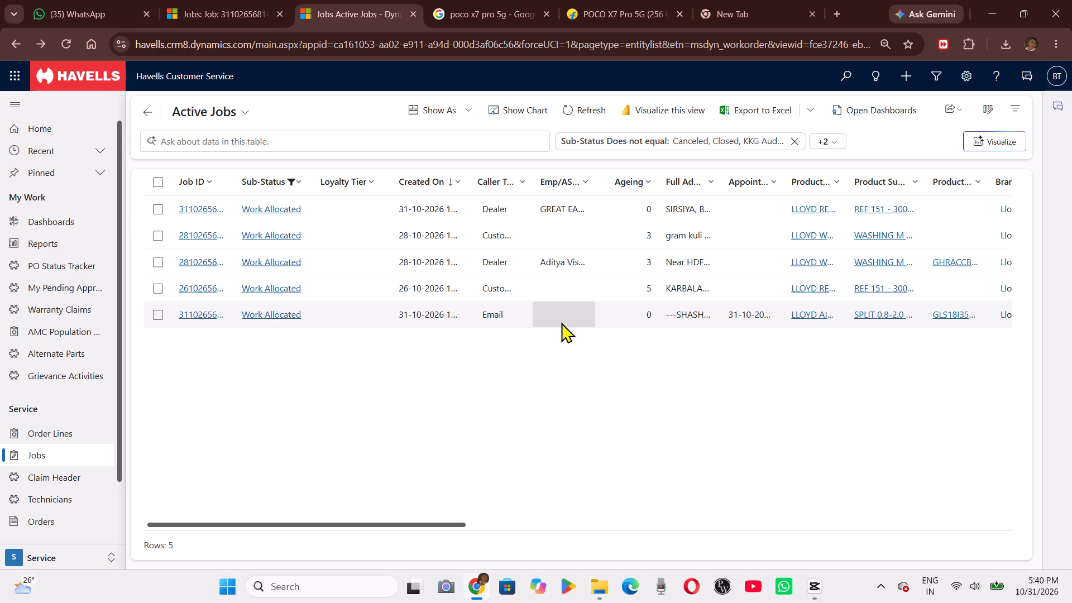
left_click(750, 26)
left_click(317, 28)
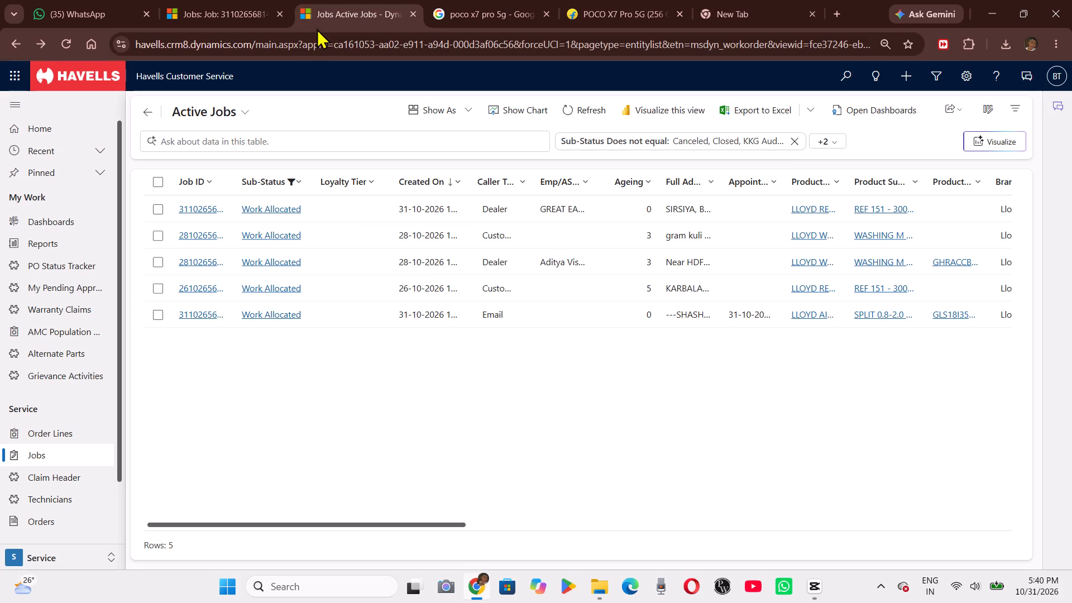
left_click(731, 6)
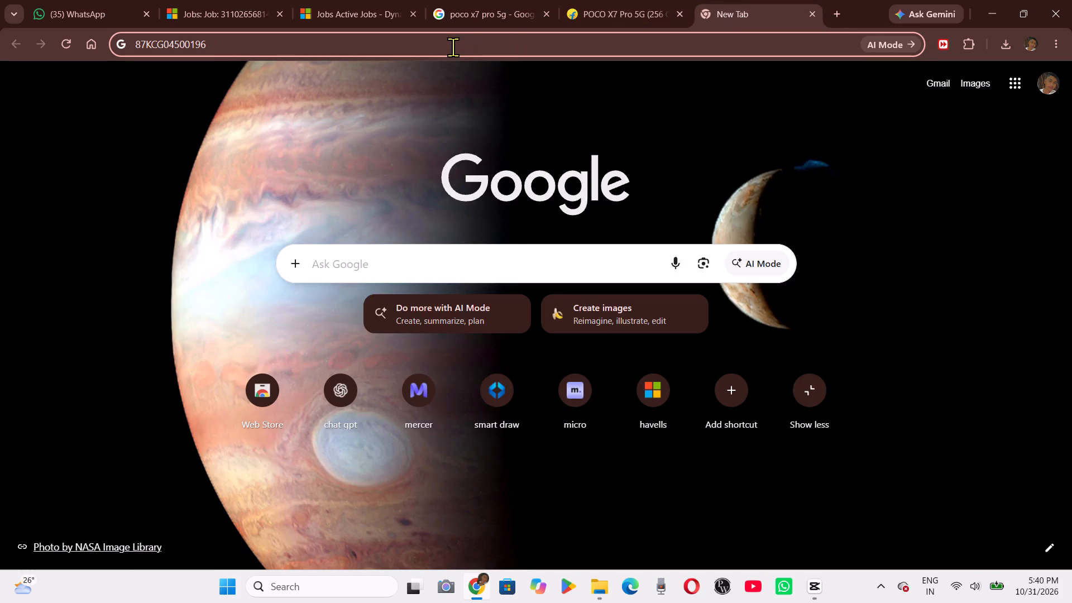
triple_click(453, 47)
key("ctrl+c")
key("ctrl+c")
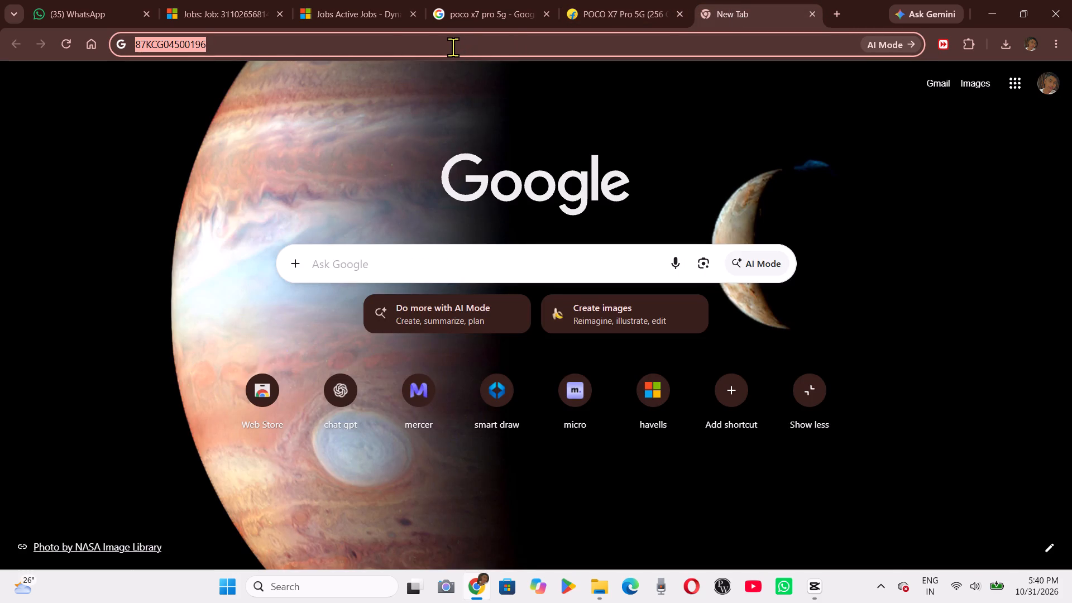
left_click(242, 0)
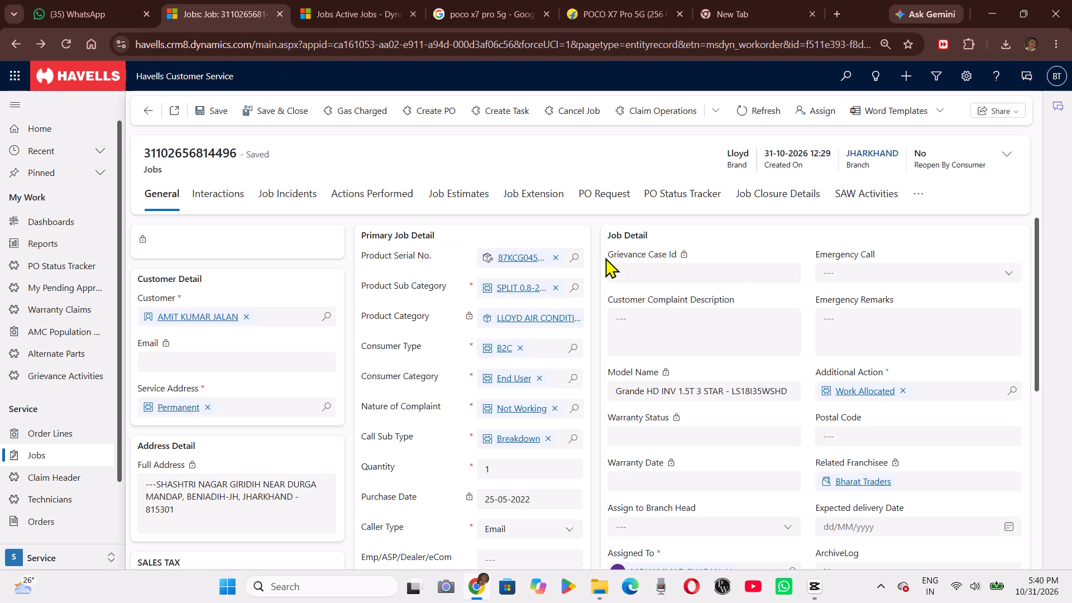
left_click(754, 195)
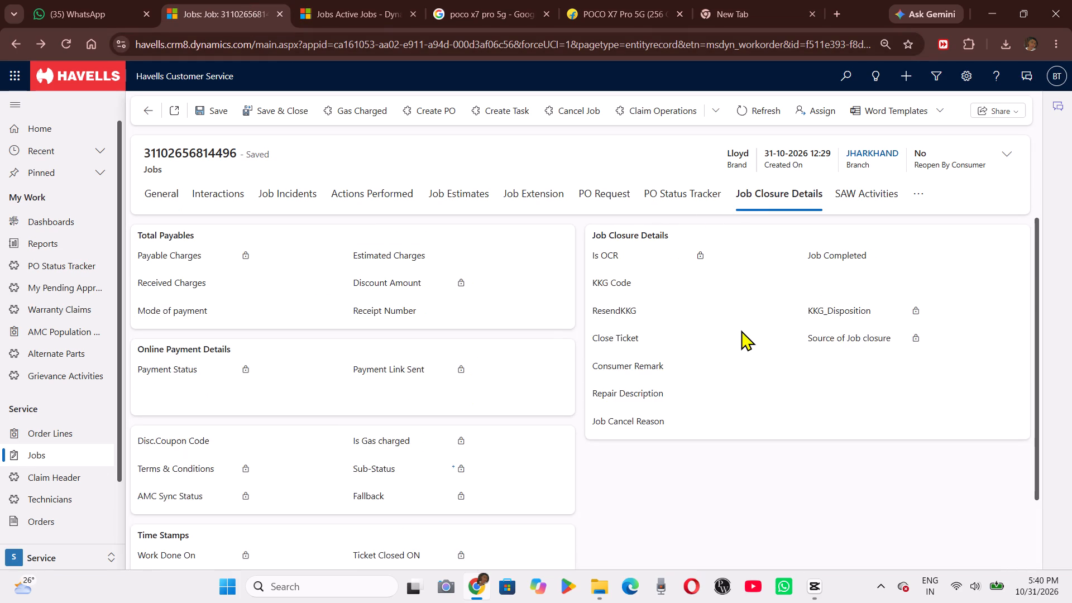
left_click(736, 371)
key("ctrl+v")
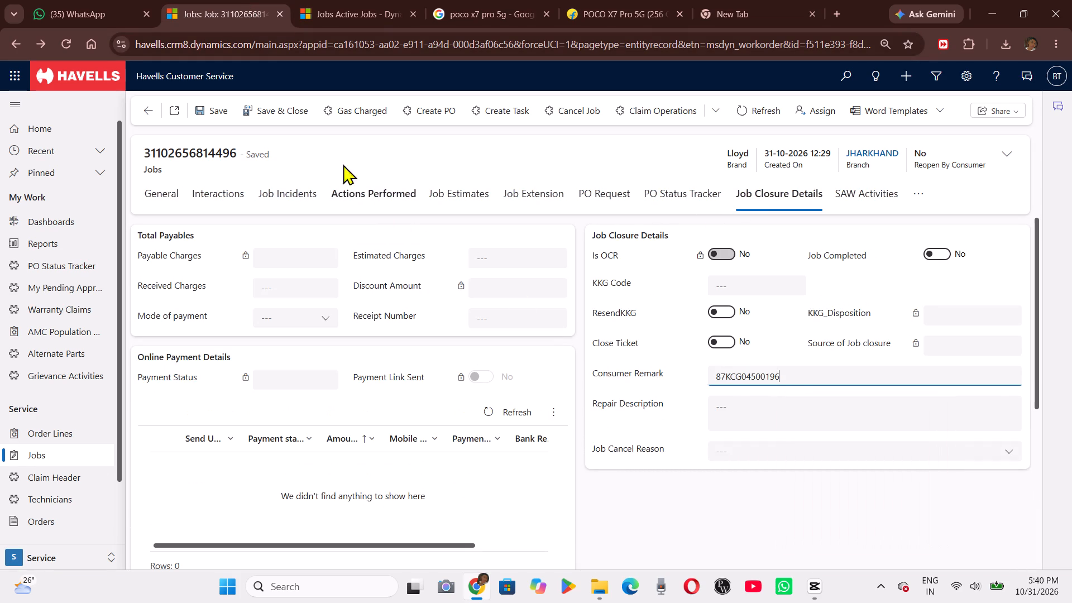
left_click(216, 109)
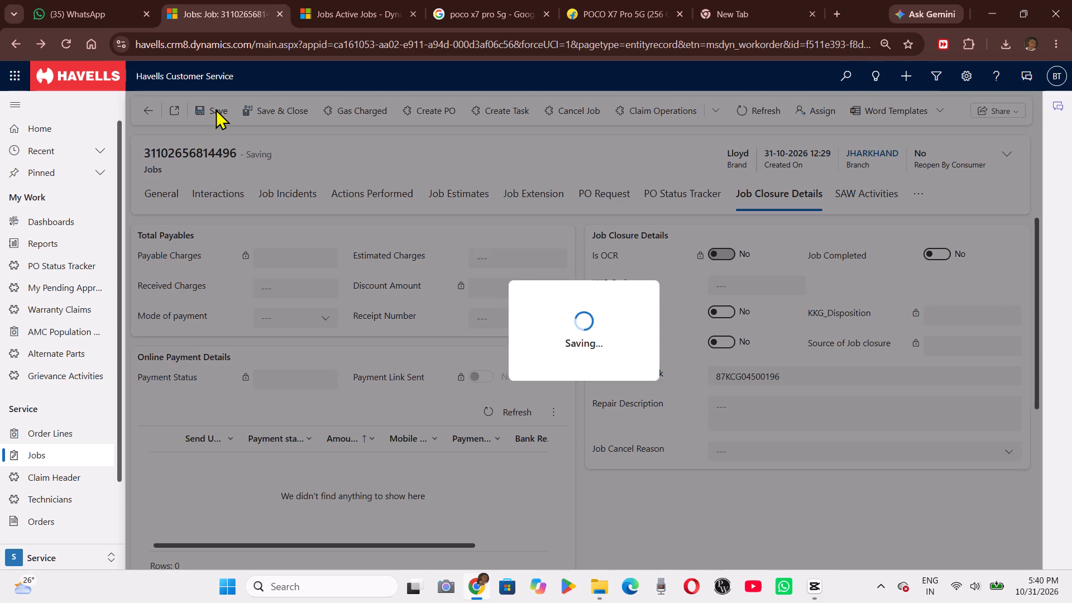
left_click(165, 195)
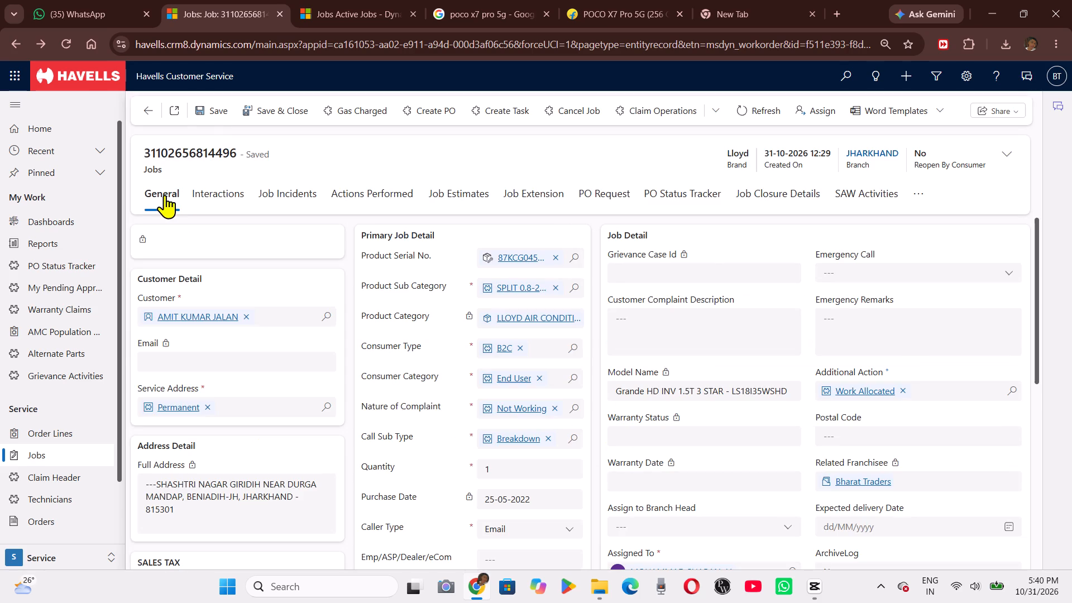